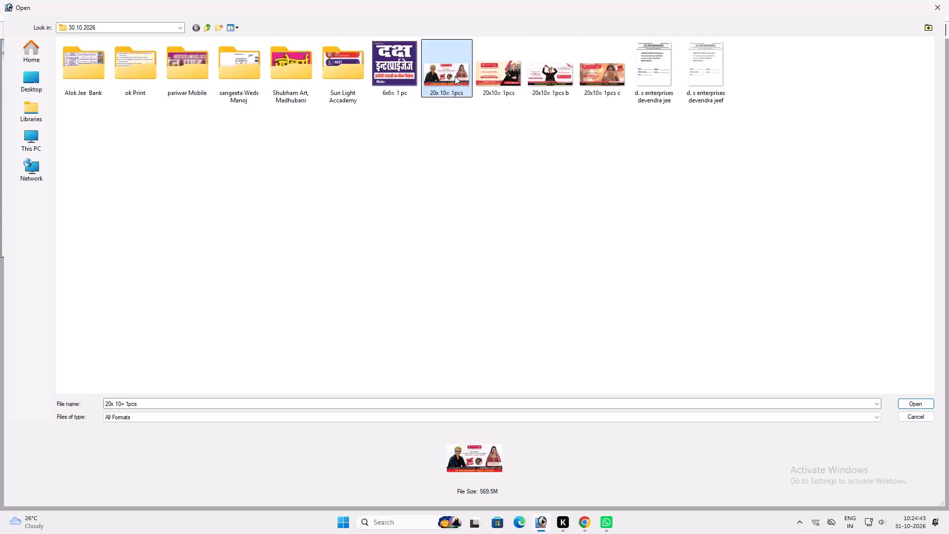
Preview the banner files 20x10= 1pcs, 20x10= 1pcs b and 20x10= 1pcs c in the 30.10.2026 folder.
click(518, 67)
click(555, 87)
click(593, 66)
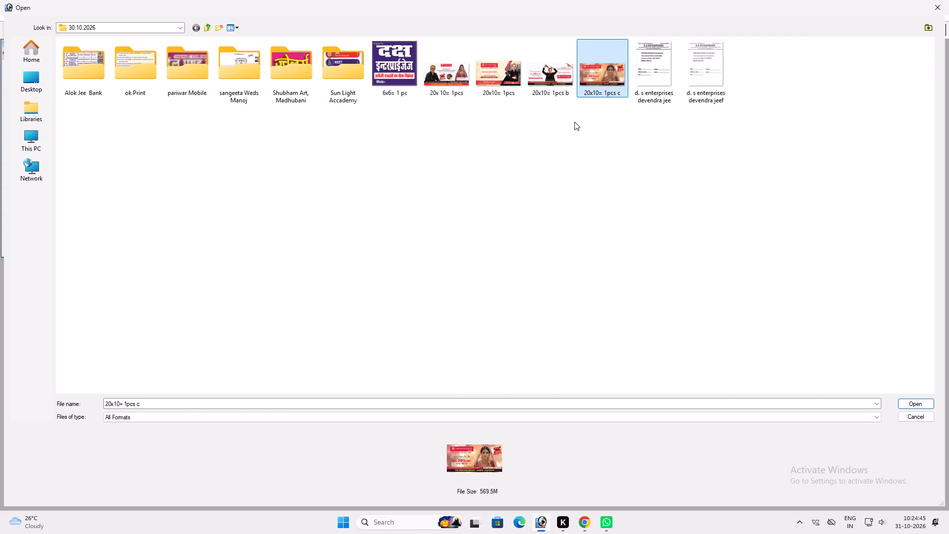
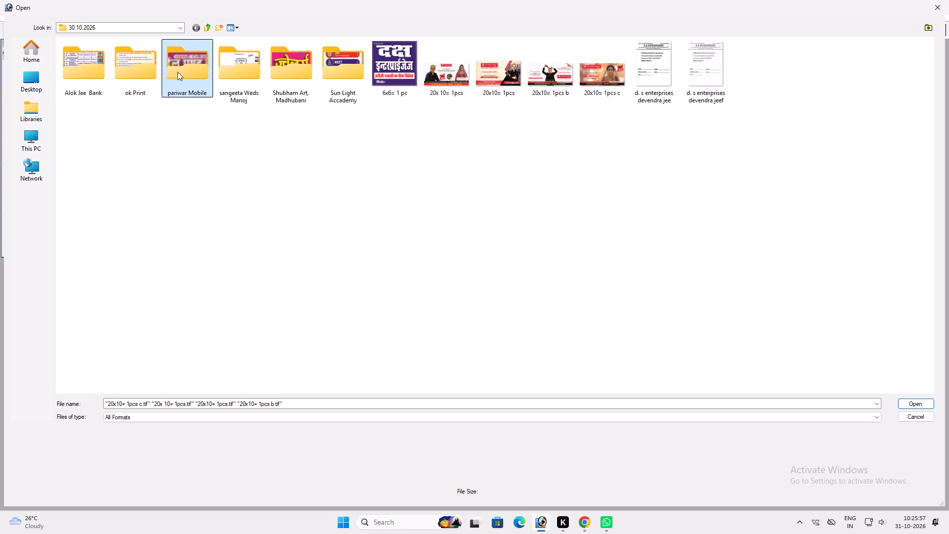
Look through the customer folders, the 6x6 and 20x10 banner files and the d. s enterprises files in 30.10.2026.
click(244, 90)
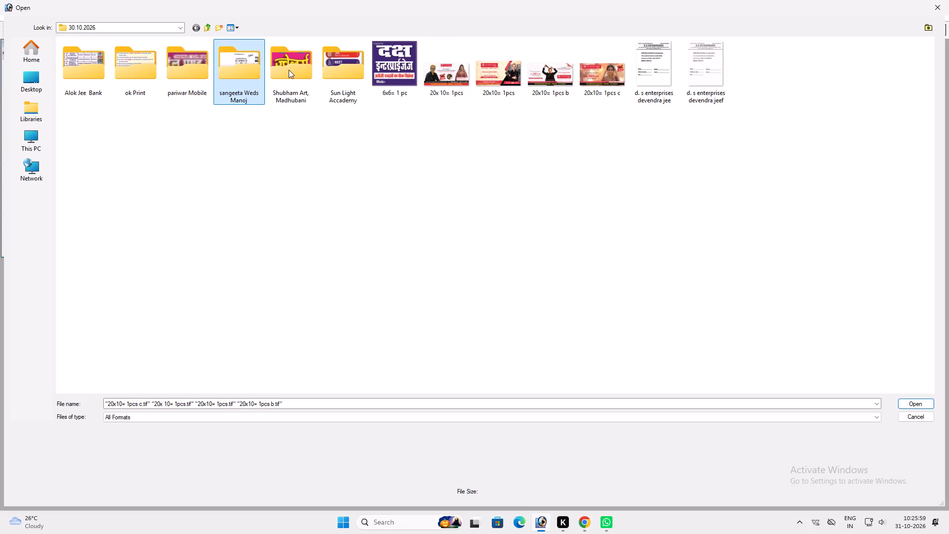
click(289, 70)
click(351, 80)
click(404, 77)
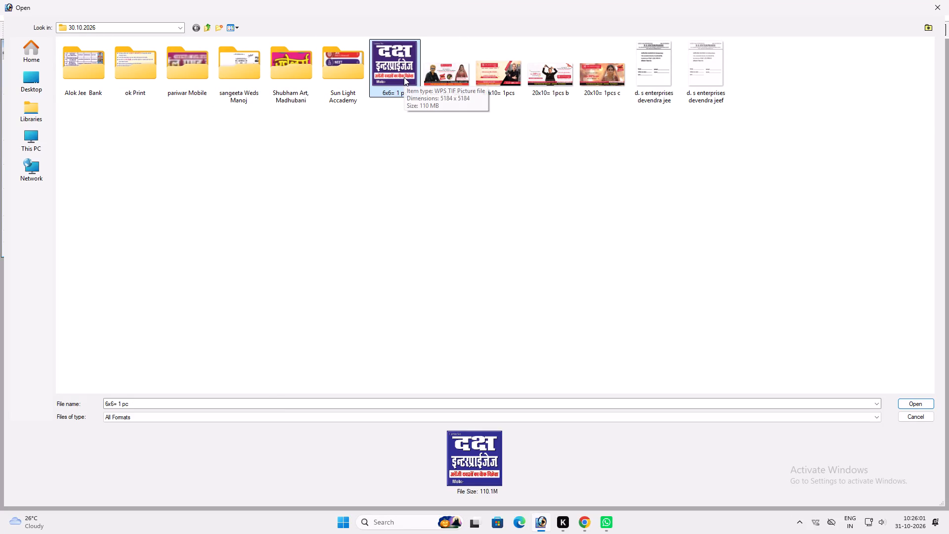
click(449, 80)
click(550, 77)
click(582, 76)
click(596, 76)
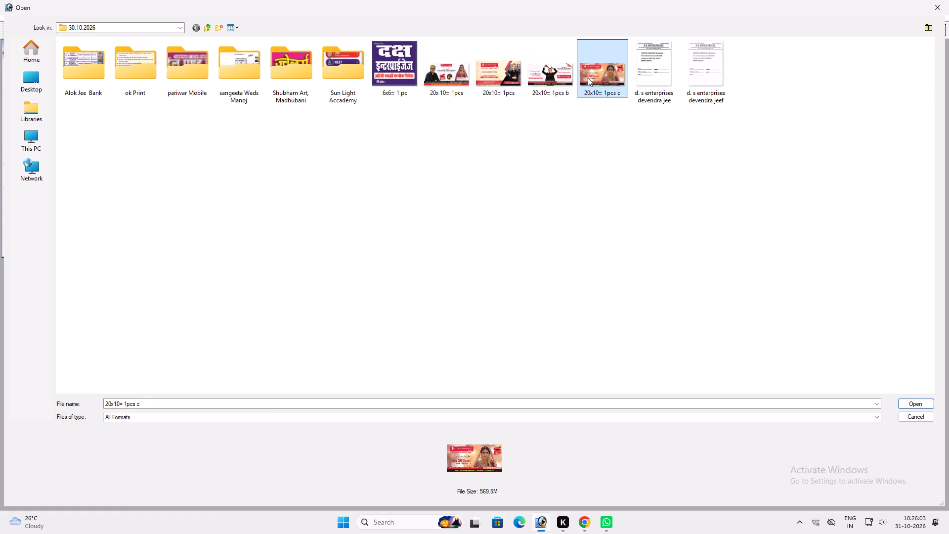
click(643, 80)
click(690, 72)
Move the two d. s enterprises files from the 30.10.2026 folder into its ok Print subfolder.
drag(743, 161, 665, 80)
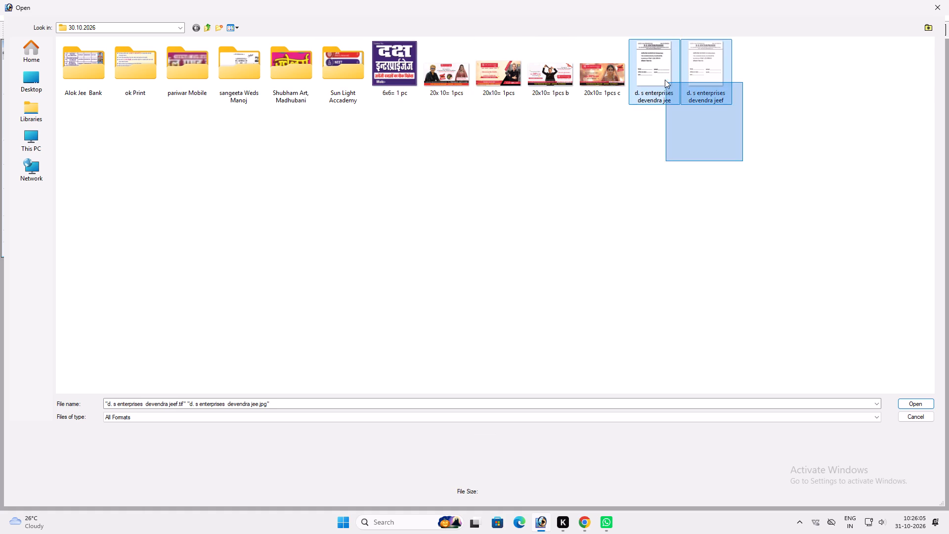
drag(665, 80, 653, 63)
key(ctrl+x)
drag(651, 62, 155, 97)
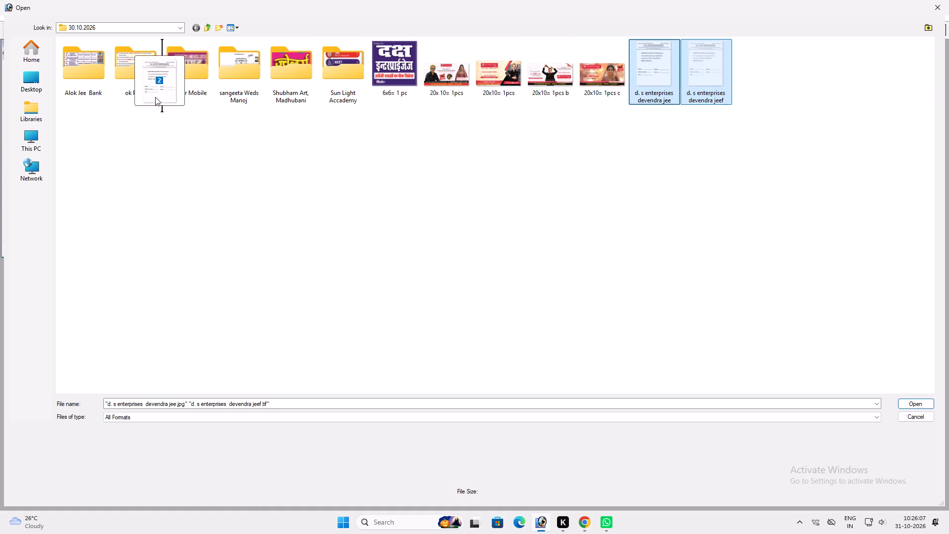
drag(155, 97, 141, 83)
click(384, 184)
Select the 6x6= 1 pc design file in the 30.10.2026 folder.
click(396, 72)
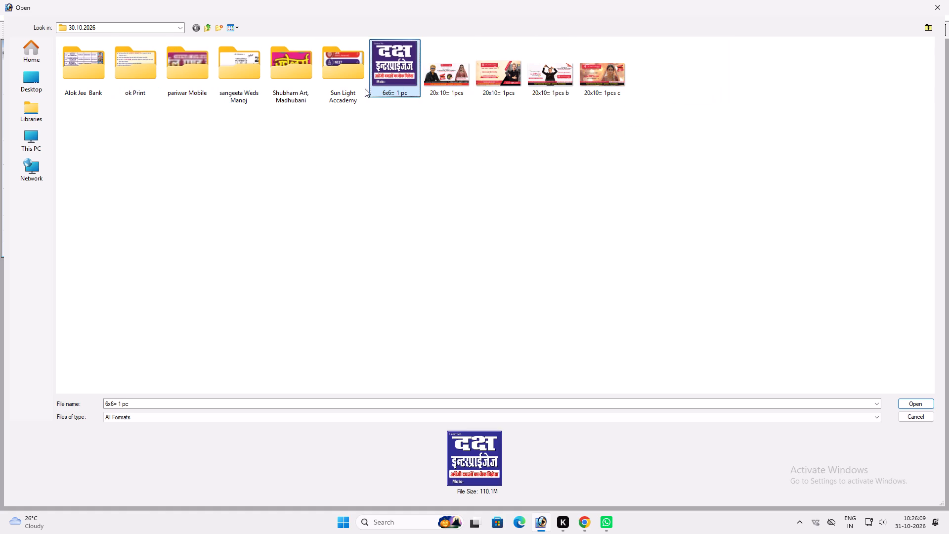
Dismiss the Open dialog without opening any file.
click(502, 91)
click(946, 11)
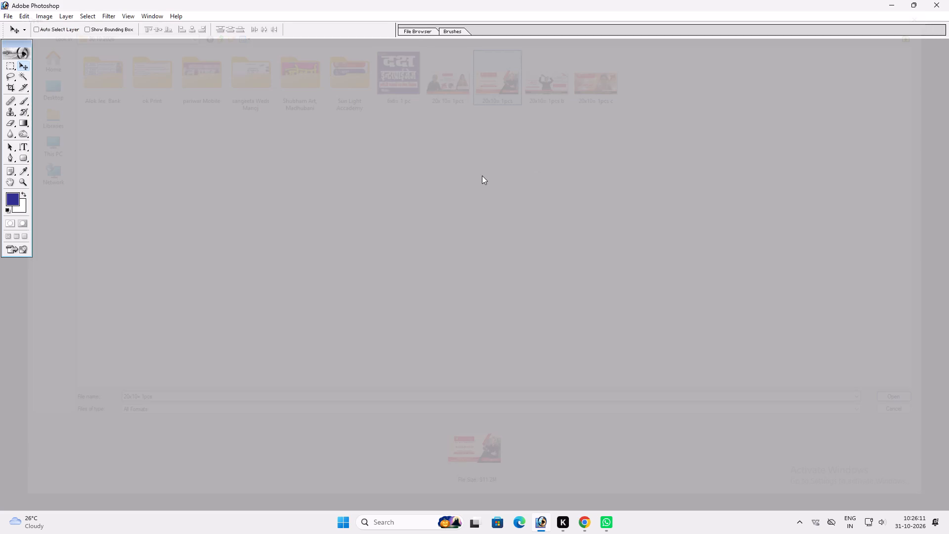
Create a new white CMYK document 4.5 inches wide and 7.5 inches high at 300 pixels/inch.
key(ctrl+n)
key(Tab)
key(4)
key(Tab)
text(4.5)
key(Tab)
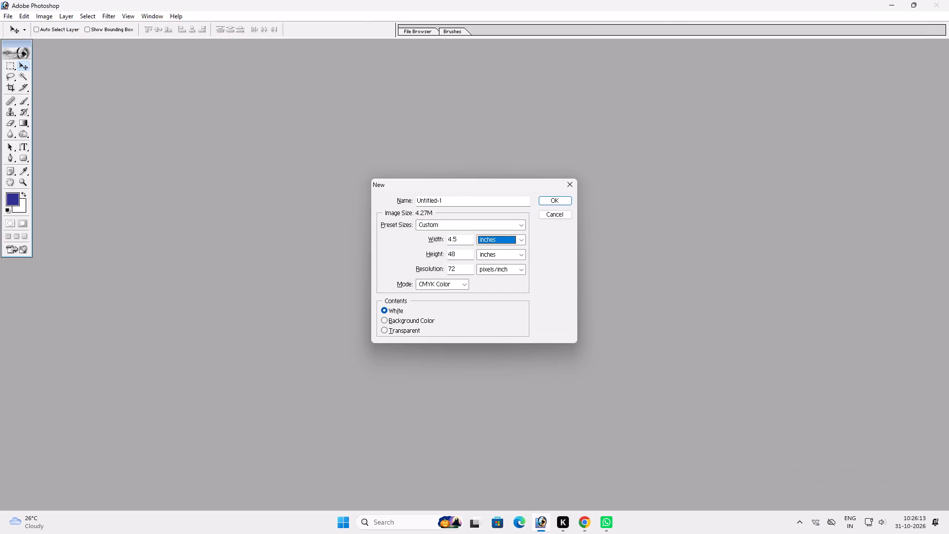
key(Tab)
text(7.5)
key(Tab)
key(Tab)
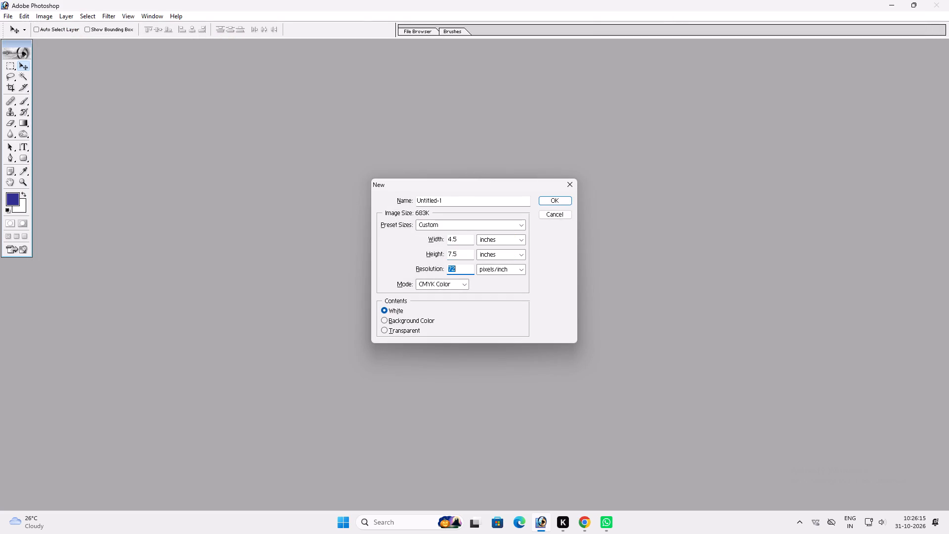
text(300)
key(Tab)
key(Tab)
key(Return)
Paste the copied image into the new blank document and switch to full-screen display.
text(vv)
key(f)
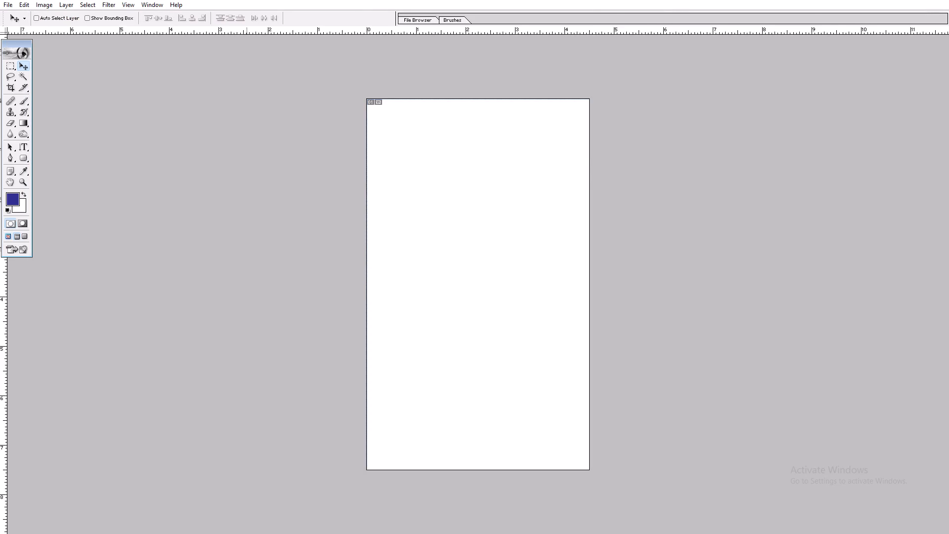
key(ctrl+0)
key(ctrl+v)
key(f)
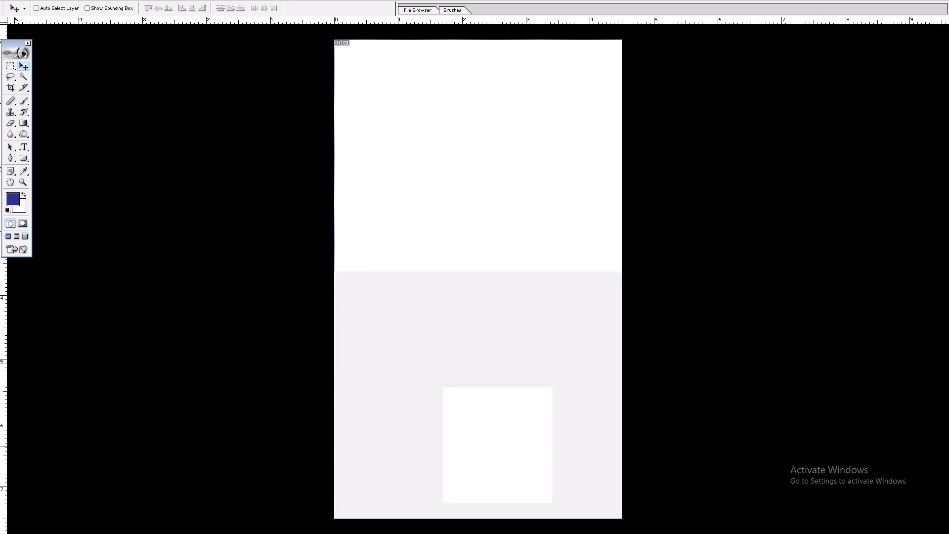
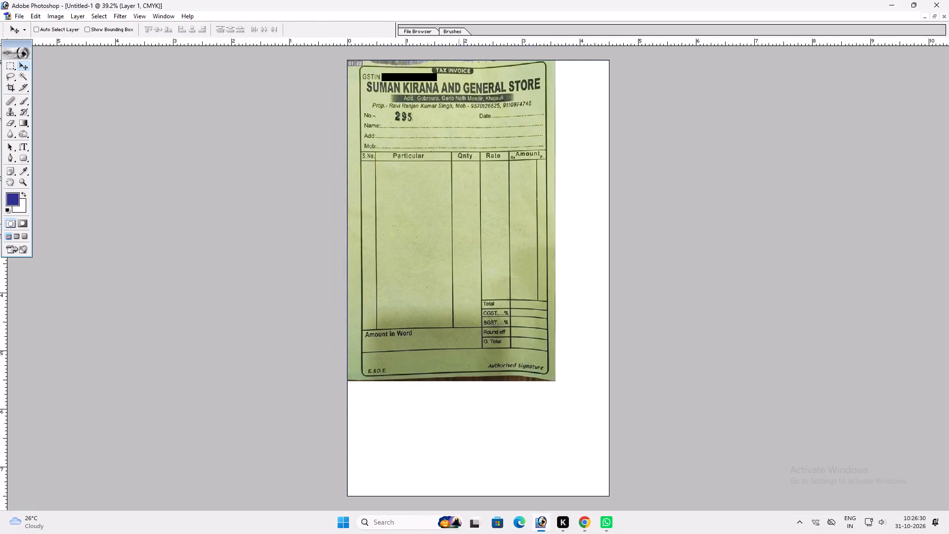
Scale the pasted invoice image to about 126% and stretch its height so it fills the whole page.
key(ctrl+t)
shift+drag(555, 385, 620, 462)
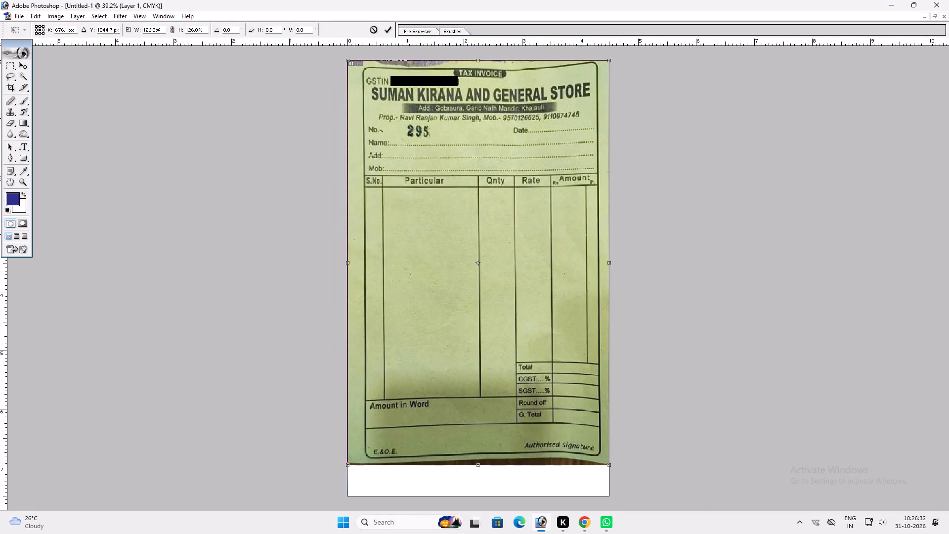
shift+drag(560, 467, 567, 504)
key(shift+Return)
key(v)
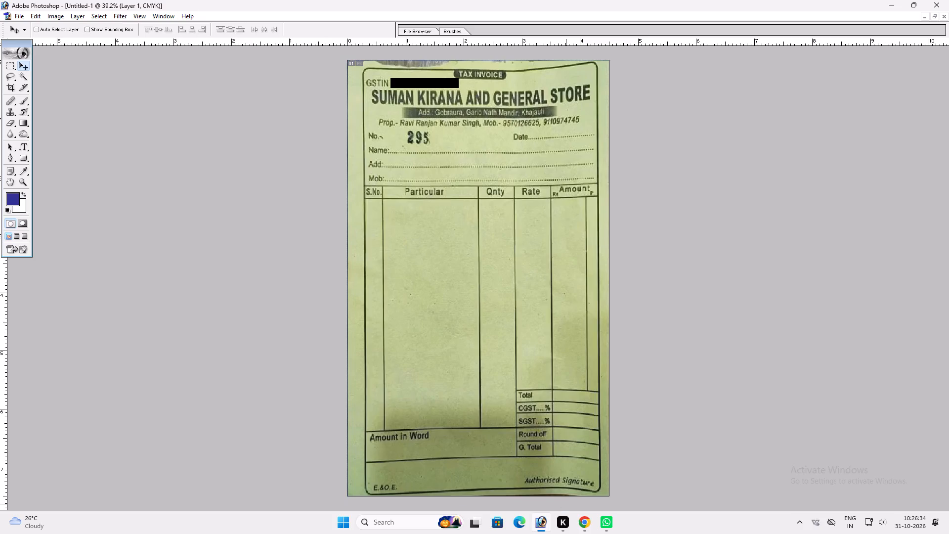
Add a placeholder text layer reading "fff" over the invoice's header area.
key(ctrl+0)
key(ctrl+plus)
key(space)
drag(516, 426, 539, 526)
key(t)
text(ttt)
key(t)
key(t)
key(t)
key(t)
click(440, 187)
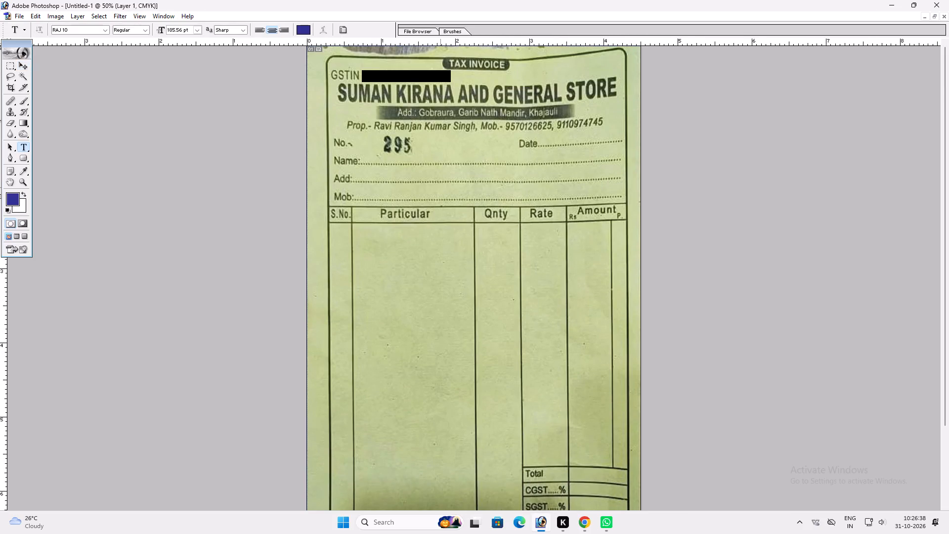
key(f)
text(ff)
Set the whole placeholder text to the Arial font in Bold style.
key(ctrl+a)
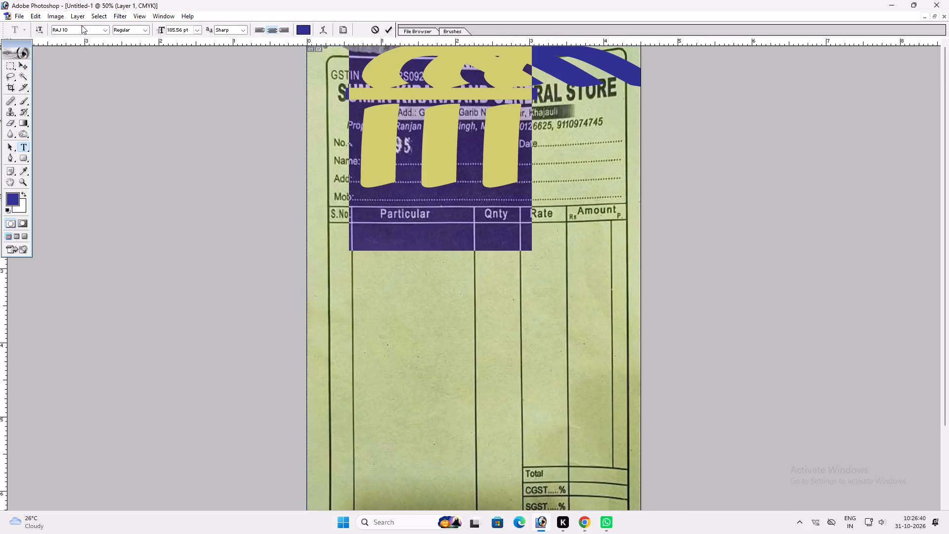
triple_click(77, 26)
double_click(74, 29)
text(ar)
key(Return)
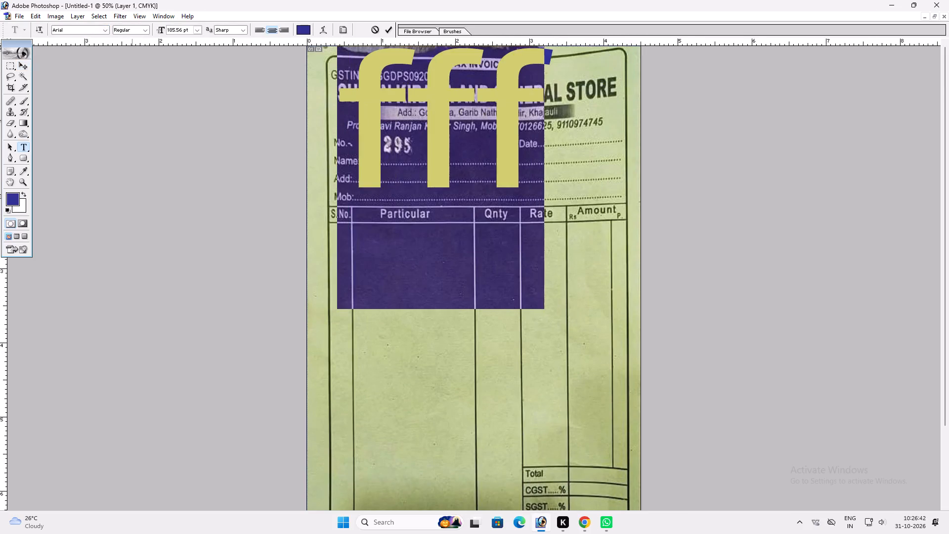
click(146, 32)
click(133, 71)
key(Return)
Scale the placeholder text down proportionally to about 16%, keeping it over the invoice header.
key(ctrl+t)
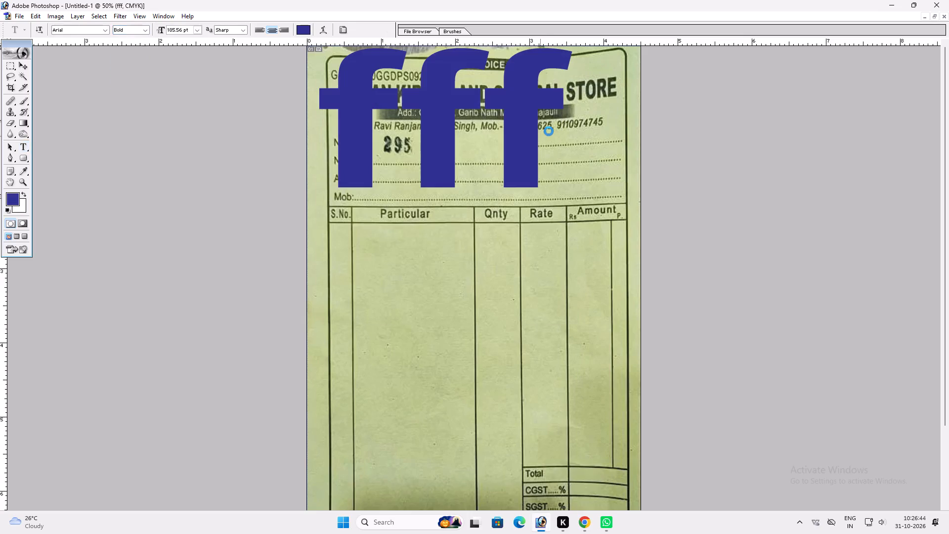
key(shift+Return)
key(ctrl+t)
alt+shift+drag(571, 184, 457, 139)
key(shift+Return)
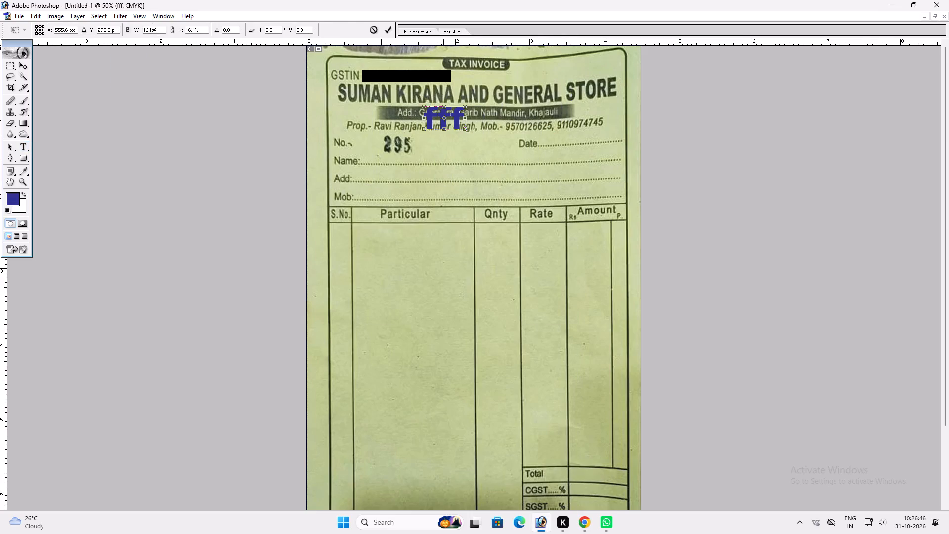
Replace the placeholder text with the person's name.
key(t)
click(443, 132)
key(ctrl+a)
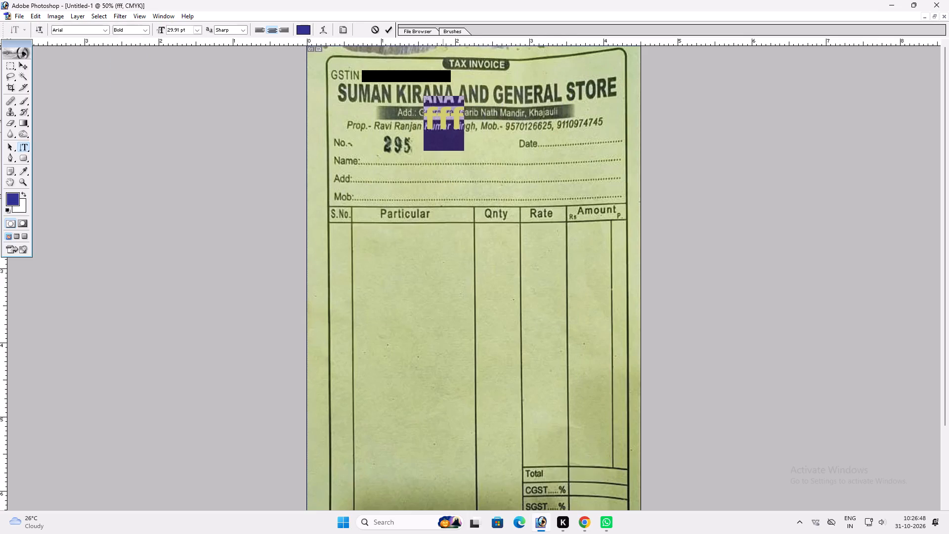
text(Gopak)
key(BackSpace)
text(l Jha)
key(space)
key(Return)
Scale the name text down and narrow it to about 78% width over the header's address line.
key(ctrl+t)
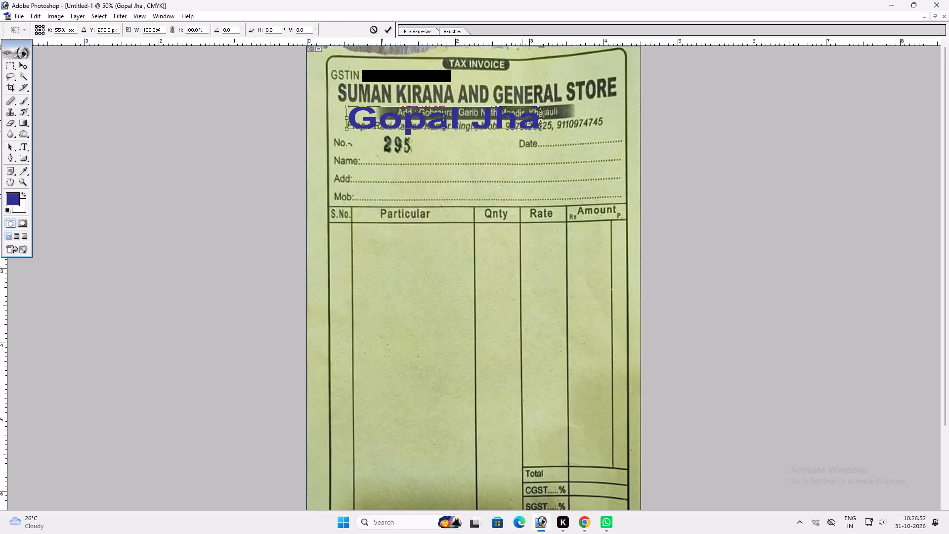
shift+drag(541, 129, 492, 123)
key(shift+Return)
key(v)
key(ctrl+t)
alt+shift+drag(490, 116, 474, 112)
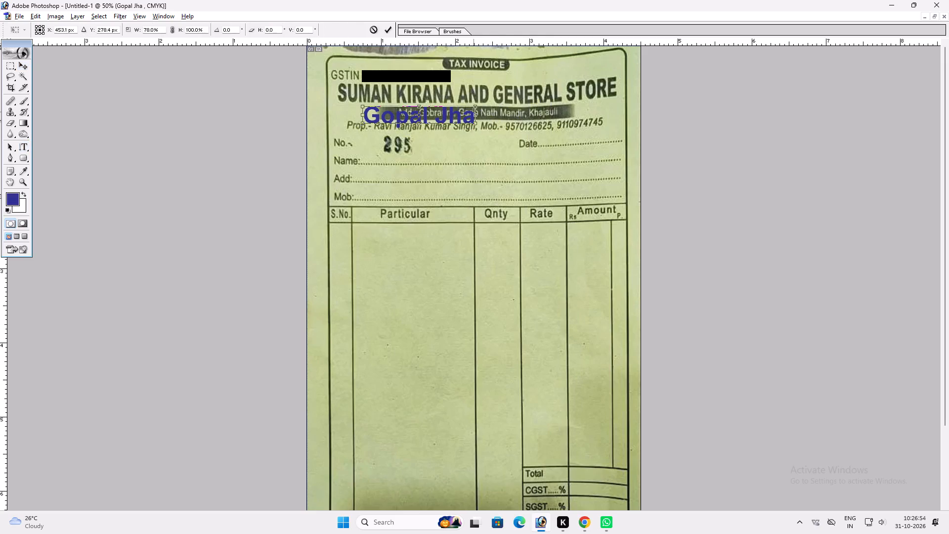
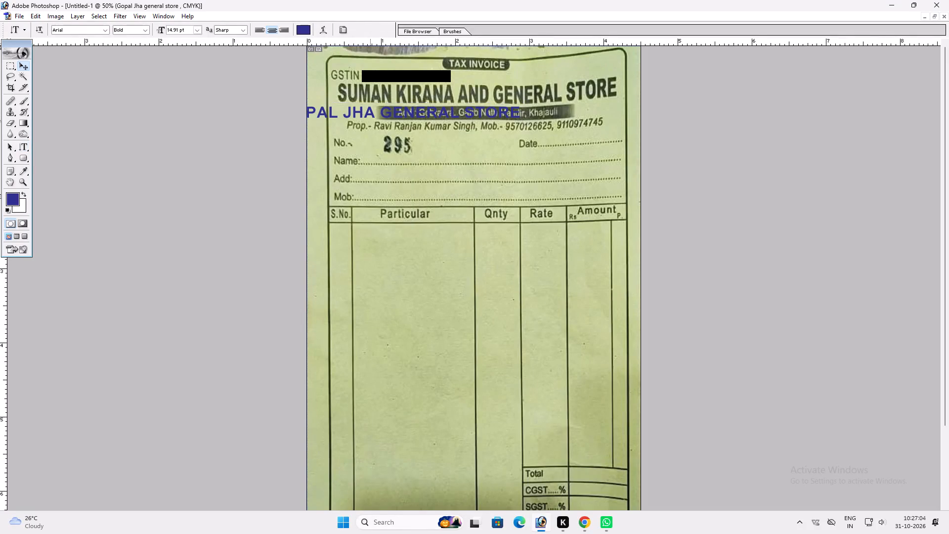
Move the new store name text over the invoice's printed store name and scale it up to about 18.62 pt, spanning the printed title.
drag(387, 125, 444, 99)
key(ctrl+t)
shift+drag(574, 92, 583, 91)
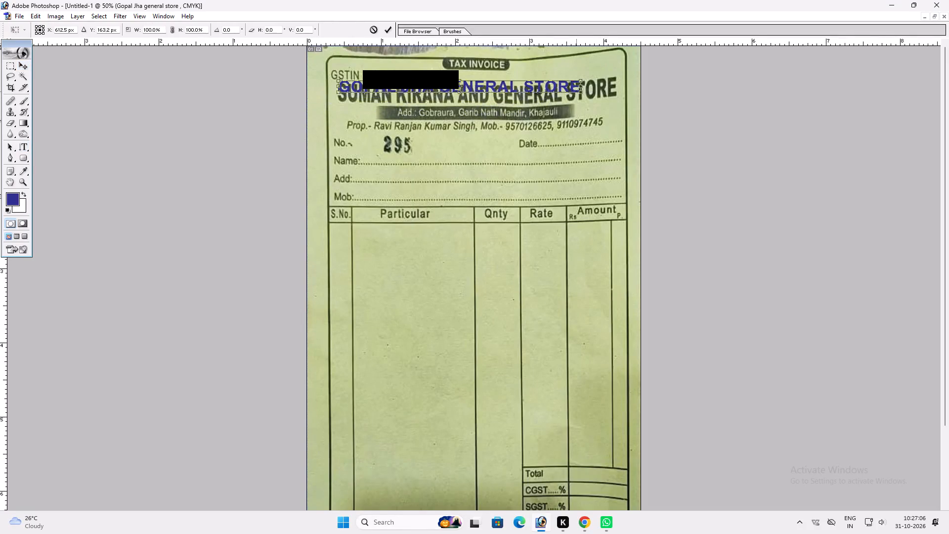
shift+drag(583, 91, 613, 93)
shift+drag(608, 93, 600, 94)
key(shift+Return)
Set the whole new store name text to the Arial Black style.
key(t)
click(598, 94)
key(ctrl+a)
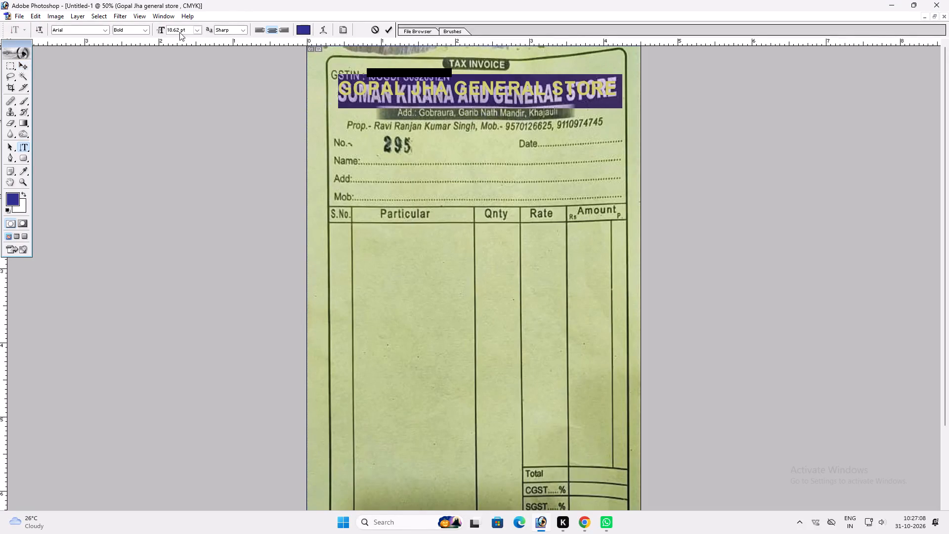
click(147, 31)
click(125, 89)
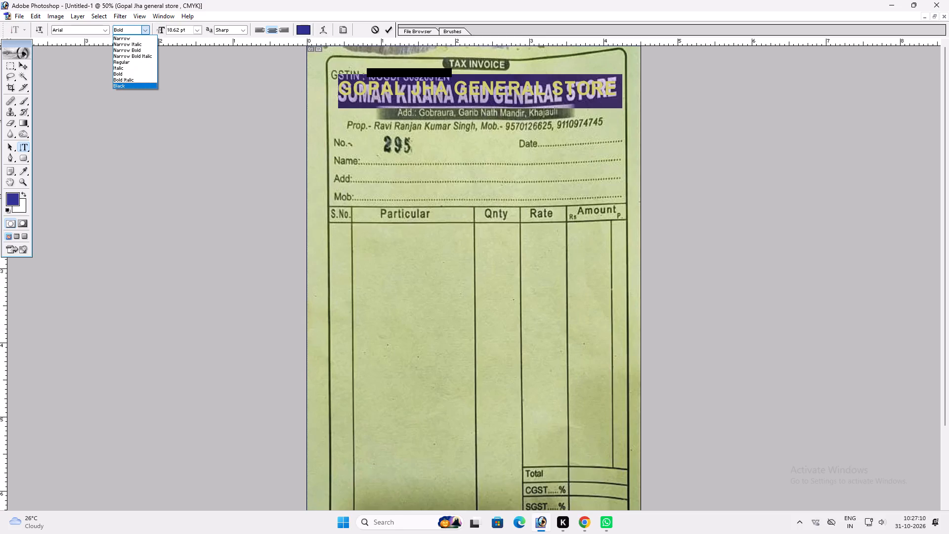
click(123, 85)
key(Return)
Free-transform the new store name text over the invoice's printed title.
key(ctrl+t)
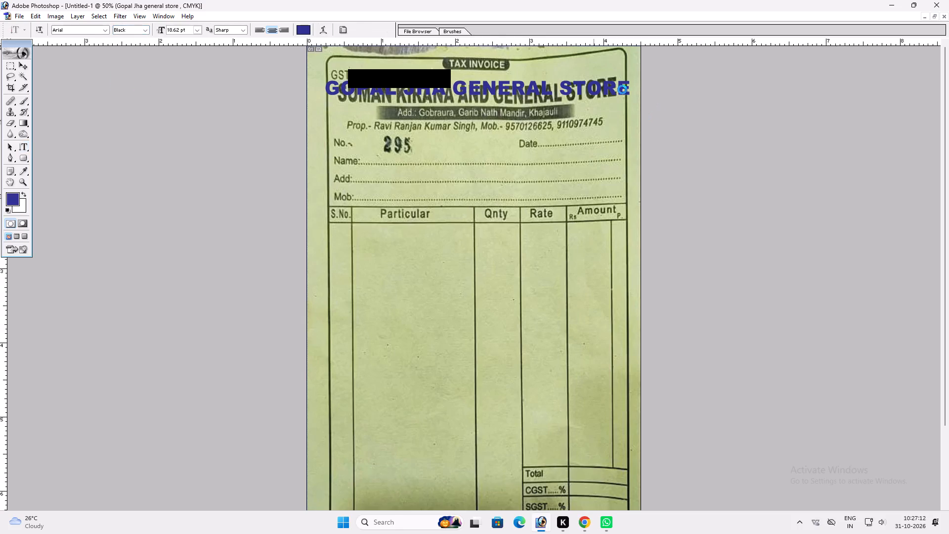
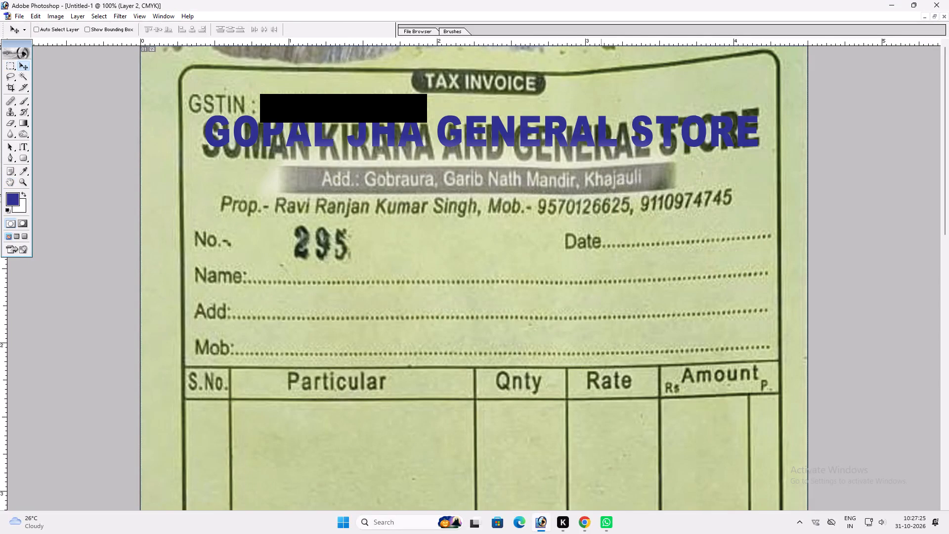
Undo the earlier motion blur to bring back the plain white strip over the address line.
key(ctrl+z)
key(alt+b)
key(alt+t)
key(m)
key(v)
key(ctrl+alt+z)
key(v)
right_click(568, 172)
click(584, 176)
drag(572, 170, 604, 180)
key(ctrl+z)
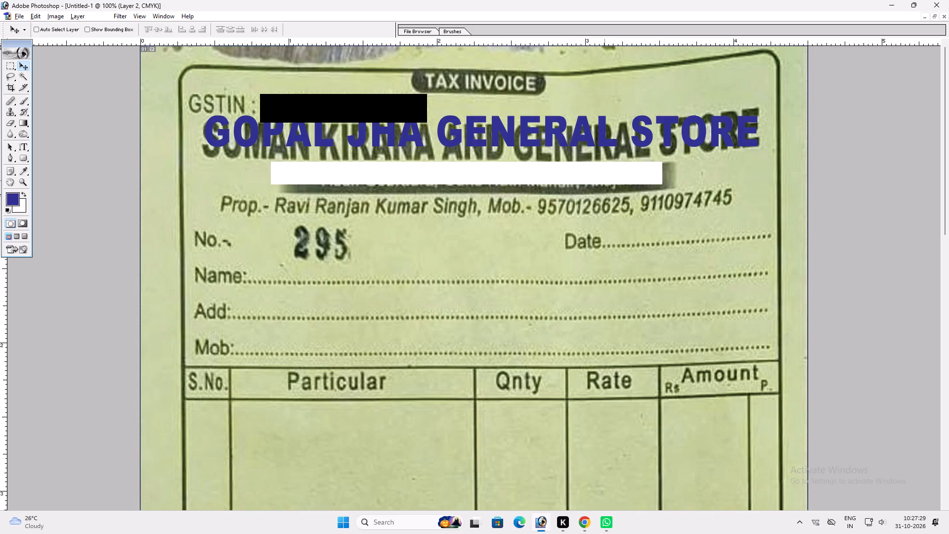
Apply a Motion Blur to the white strip with an angle of 0° and a distance of about 150 pixels.
key(alt+t)
key(b)
key(m)
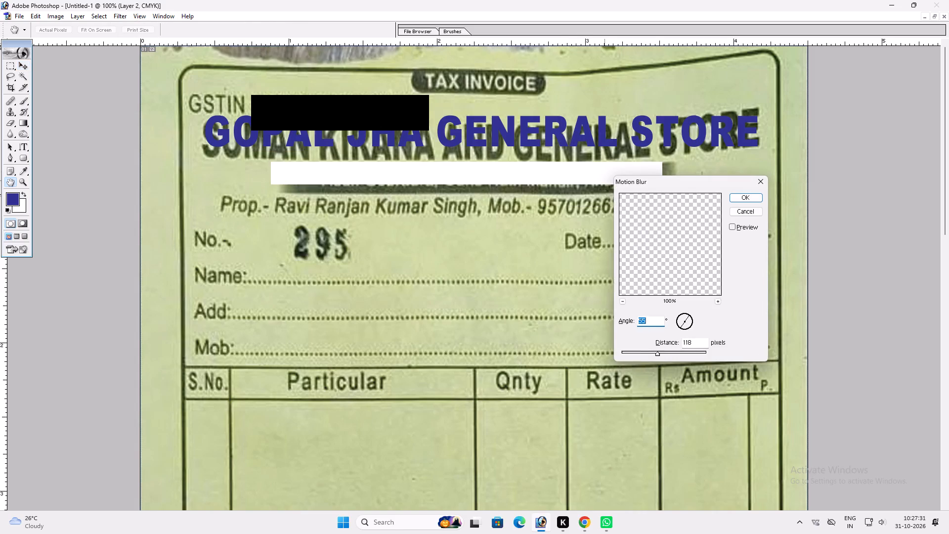
key(0)
click(659, 353)
key(Return)
Free-transform the blurred white strip narrower from both ends to match the width of the address band.
key(v)
key(ctrl+t)
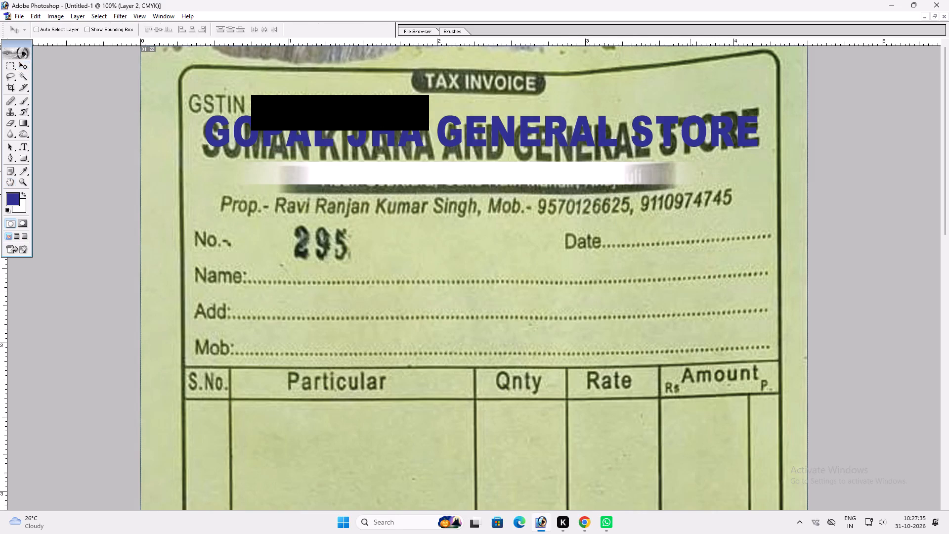
alt+shift+drag(699, 172, 668, 167)
key(Return)
key(v)
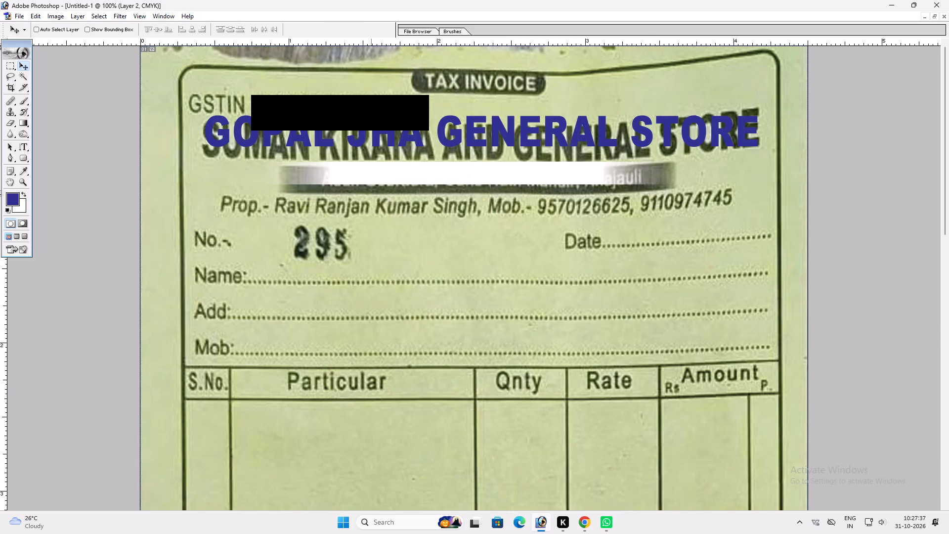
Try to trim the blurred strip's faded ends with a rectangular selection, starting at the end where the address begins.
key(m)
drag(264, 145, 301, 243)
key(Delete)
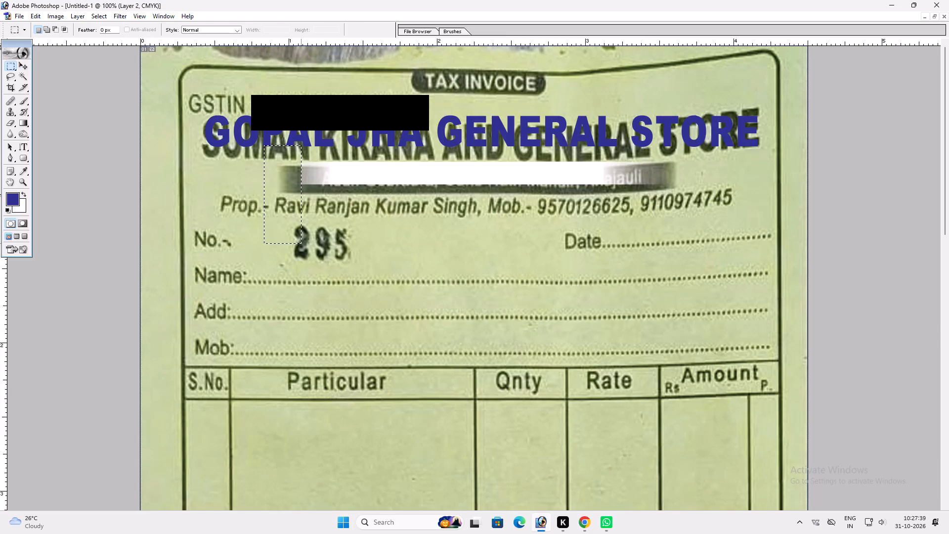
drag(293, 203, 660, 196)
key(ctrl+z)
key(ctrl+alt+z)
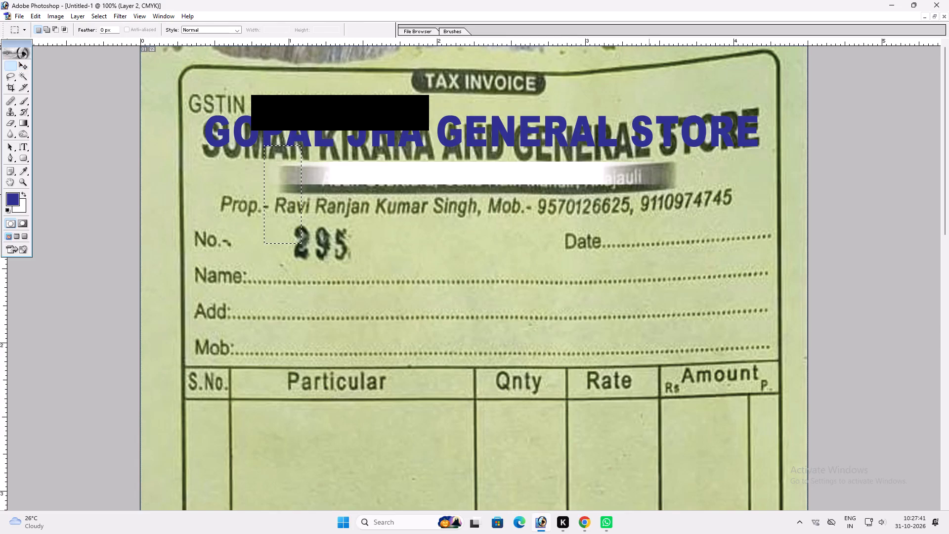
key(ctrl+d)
Move the blurred white strip down onto the address line and stretch it slightly taller to cover the band.
key(v)
drag(554, 184, 551, 190)
key(ctrl+t)
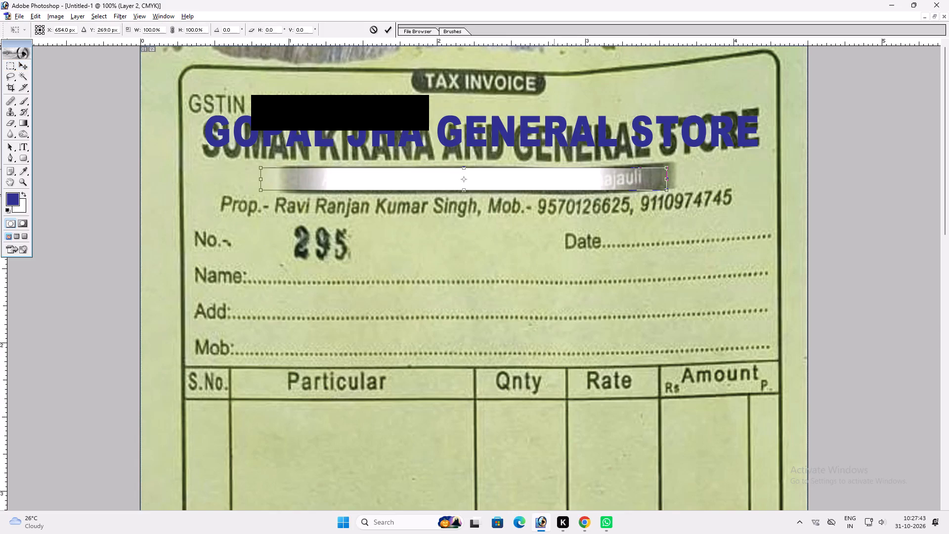
alt+shift+drag(554, 169, 560, 165)
key(Return)
key(v)
drag(560, 167, 564, 167)
Duplicate the blue store name text and place the copy below the address strip, over the proprietor line.
ctrl+click(443, 133)
alt+drag(440, 133, 444, 220)
click(443, 222)
Replace all the text in the duplicated store name with the copied text.
key(t)
click(441, 222)
key(ctrl+a)
key(ctrl+v)
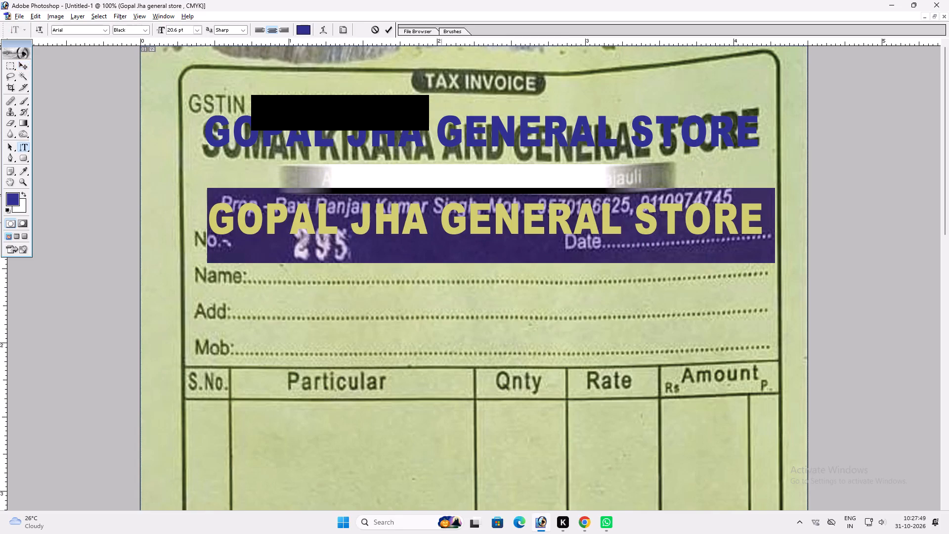
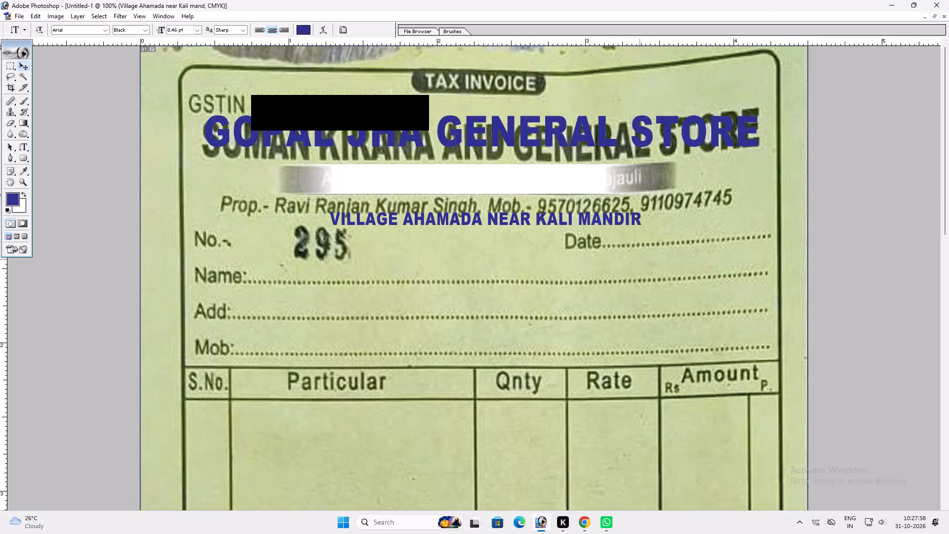
Move the village address text up onto the blurred white strip and bring it to the front.
drag(515, 216, 511, 182)
key(ctrl+shift+bracketright)
Apply a white Color Overlay to the village address text.
key(alt+l)
key(alt+y)
key(n)
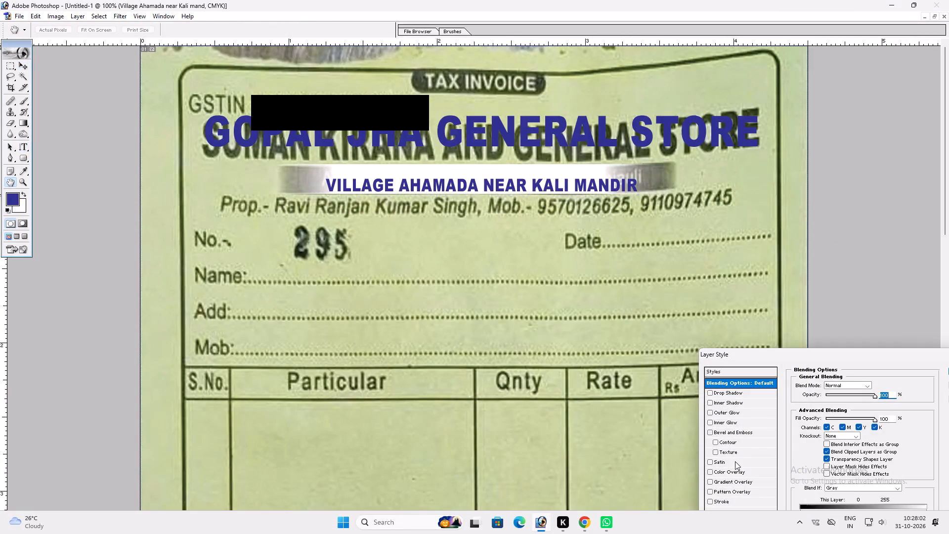
click(733, 474)
click(884, 384)
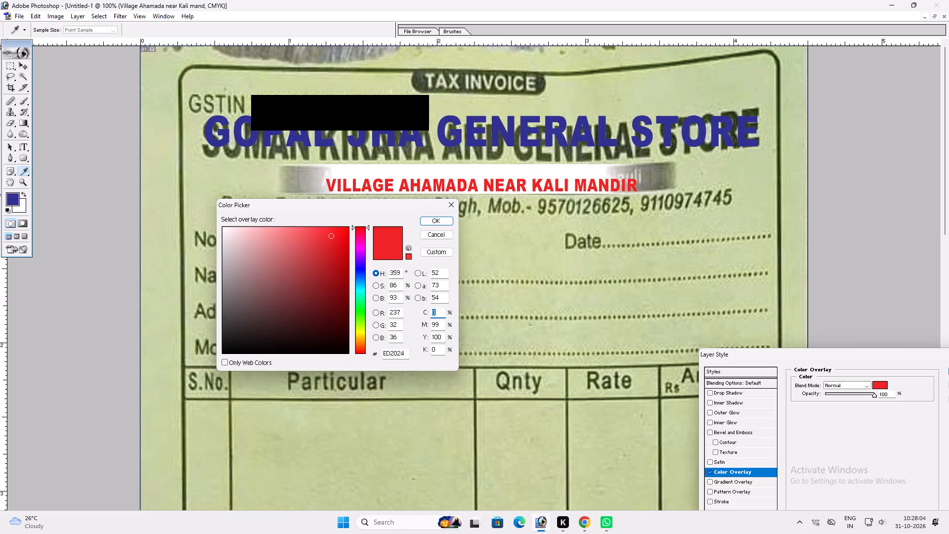
drag(310, 247, 155, 141)
key(Return)
key(Return)
key(v)
Apply a black Color Overlay to the blurred strip behind the address text.
click(493, 184)
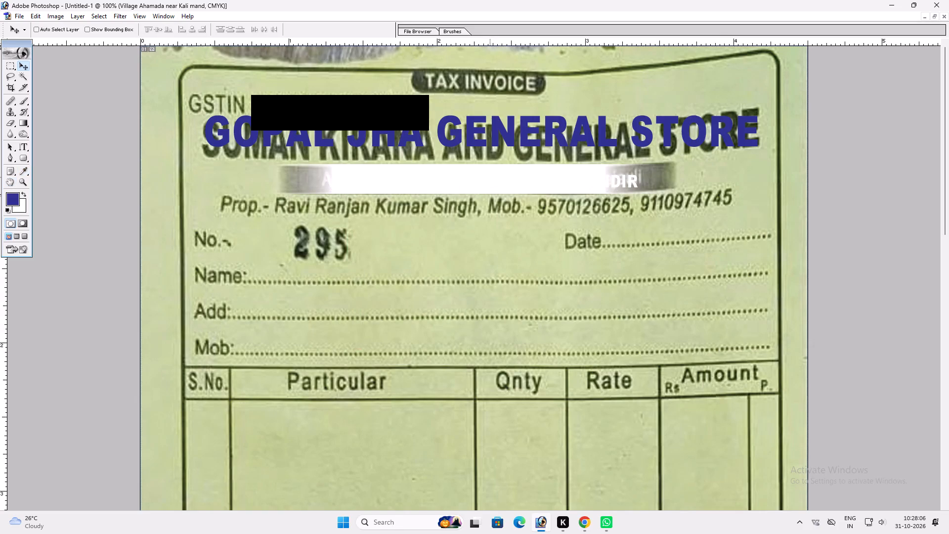
ctrl+click(482, 171)
key(alt+l)
key(alt+y)
key(n)
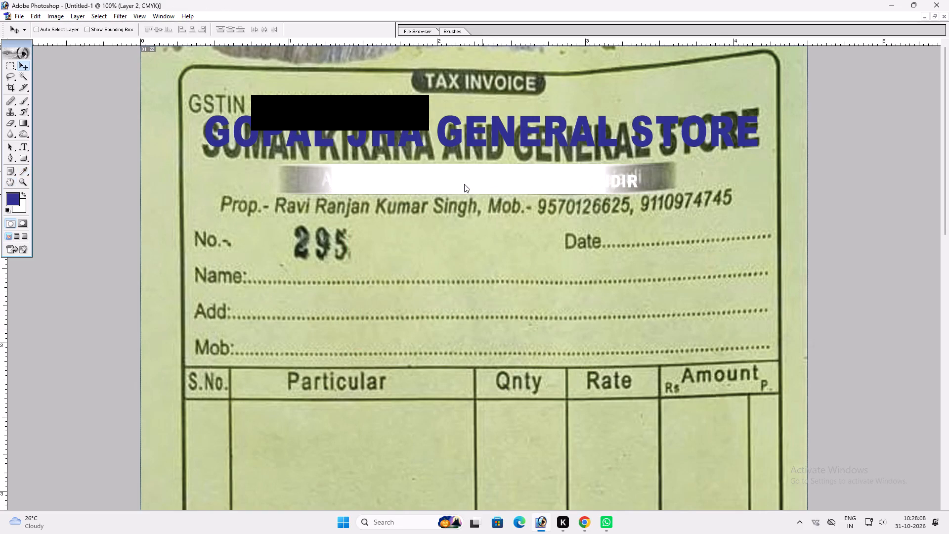
click(739, 473)
click(876, 386)
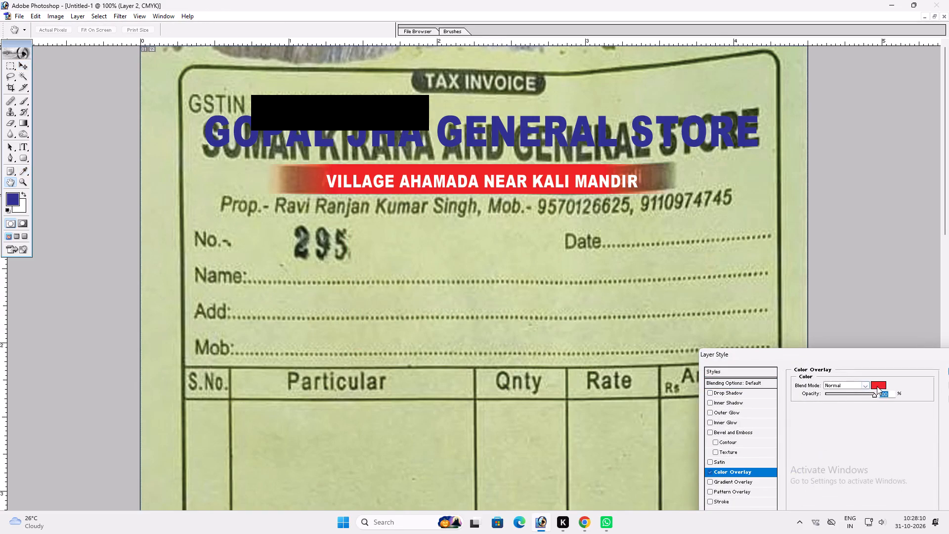
drag(316, 305, 509, 412)
key(Return)
key(Return)
key(v)
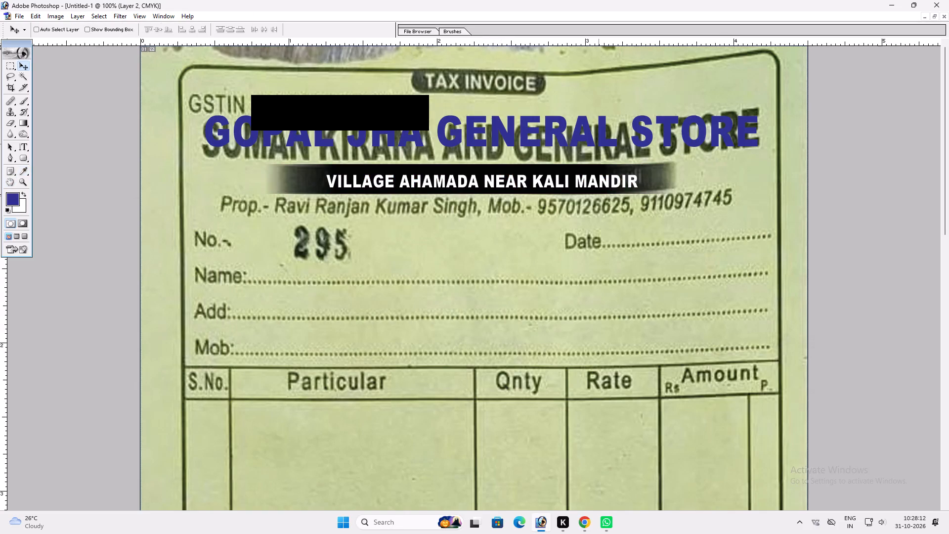
Narrow the white address text evenly from both sides and shift it slightly left and up within the black strip.
ctrl+click(603, 178)
key(ctrl+t)
shift+drag(638, 179, 615, 178)
key(shift+Return)
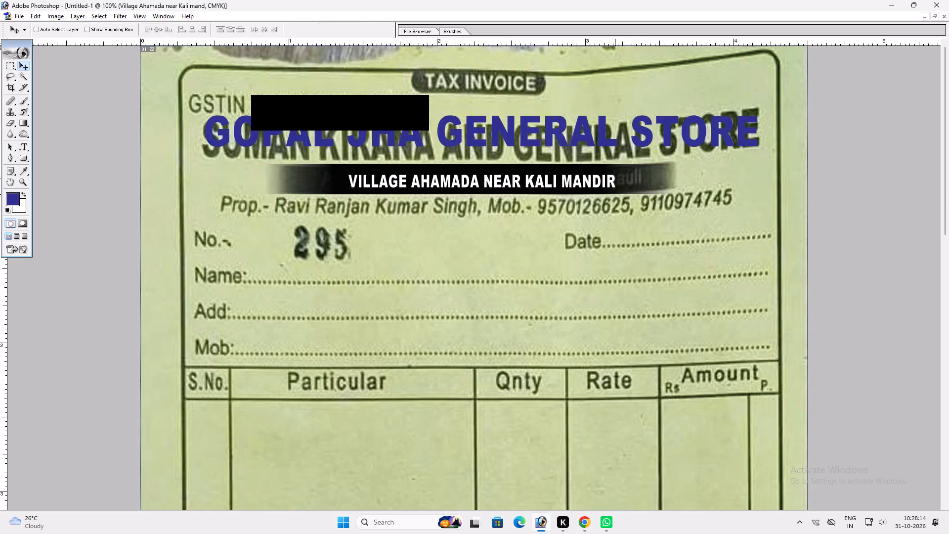
drag(561, 183, 546, 178)
key(ctrl+t)
ctrl+click(571, 183)
key(shift+Return)
text(vv)
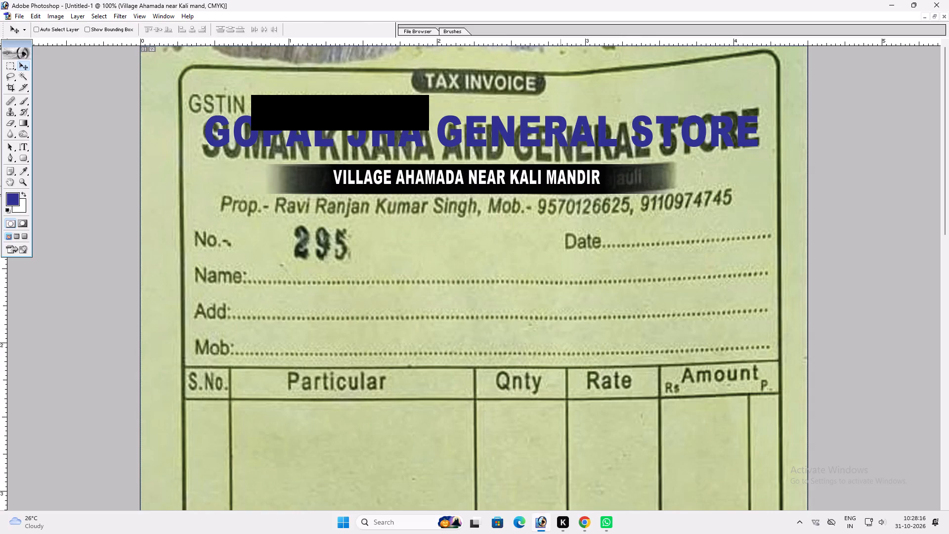
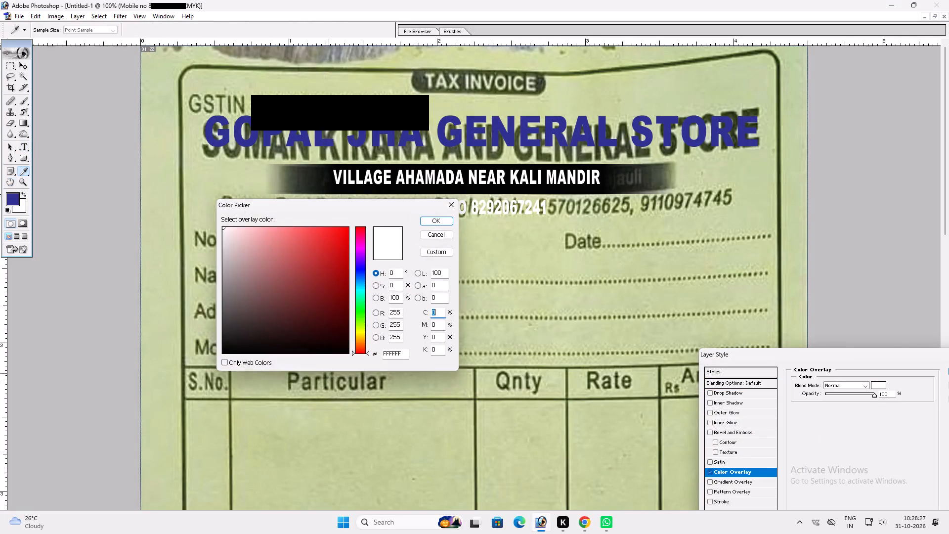
Set the mobile number text's Color Overlay to black and apply the layer style.
drag(297, 341, 477, 403)
key(Return)
key(Return)
key(v)
key(v)
Insert ":-" between "MOBILE NO" and the number in the mobile line.
key(t)
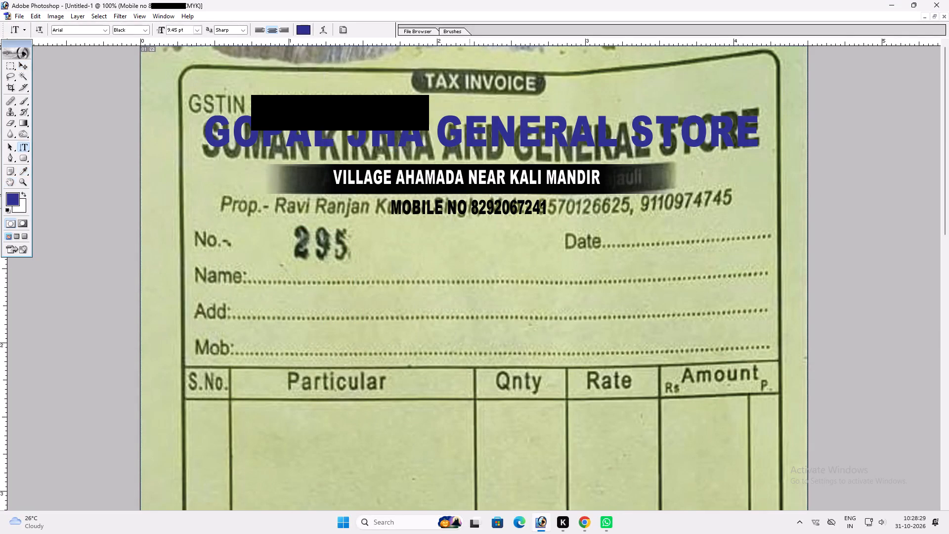
click(470, 208)
text(:-)
key(space)
key(Return)
Duplicate the mobile number text up to the printed tax invoice label and replace its wording with "Tax invoice".
text(vvv)
alt+drag(458, 211, 482, 82)
key(t)
click(478, 80)
key(ctrl+a)
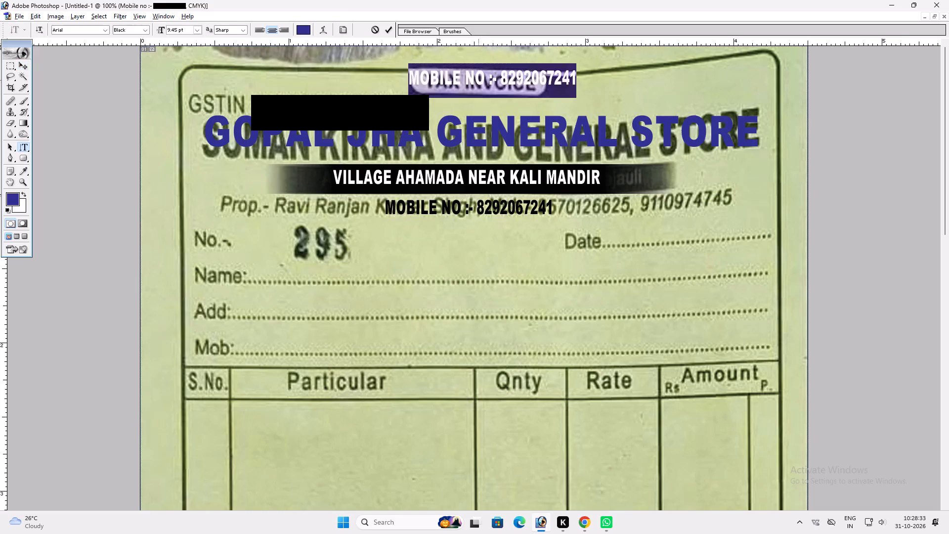
text(Tax)
drag(608, 98, 533, 96)
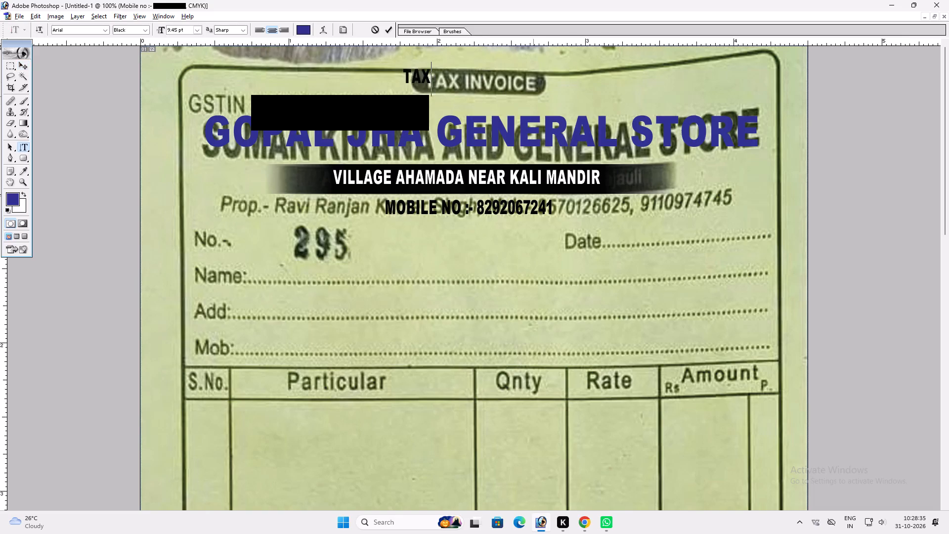
drag(533, 96, 537, 95)
key(space)
text(inv)
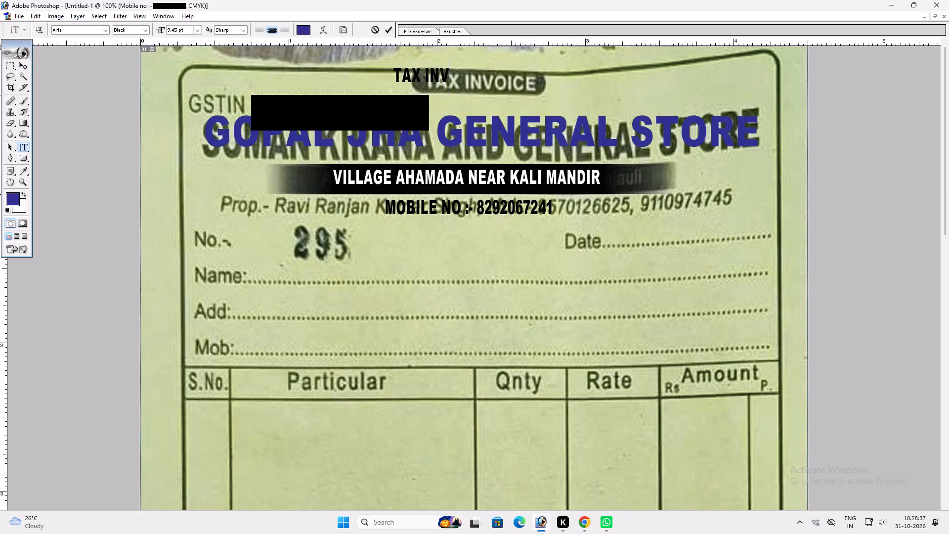
text(oice)
key(Return)
text(vv)
Shift the new TAX INVOICE text across to centre it over the printed dark label.
key(ctrl+t)
shift+drag(467, 77, 482, 72)
key(shift+Return)
key(v)
drag(447, 86, 491, 87)
Duplicate the TAX INVOICE text down onto the printed GSTIN line.
alt+drag(484, 78, 319, 102)
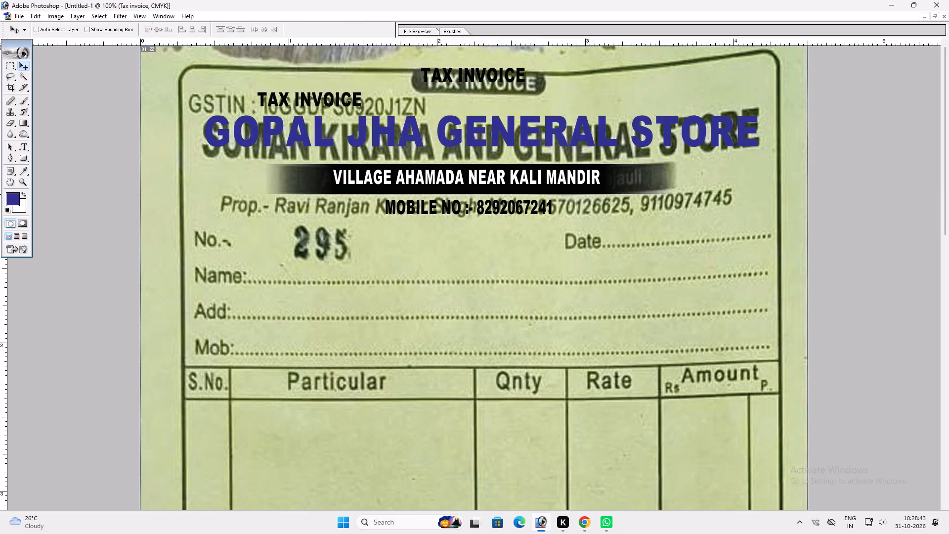
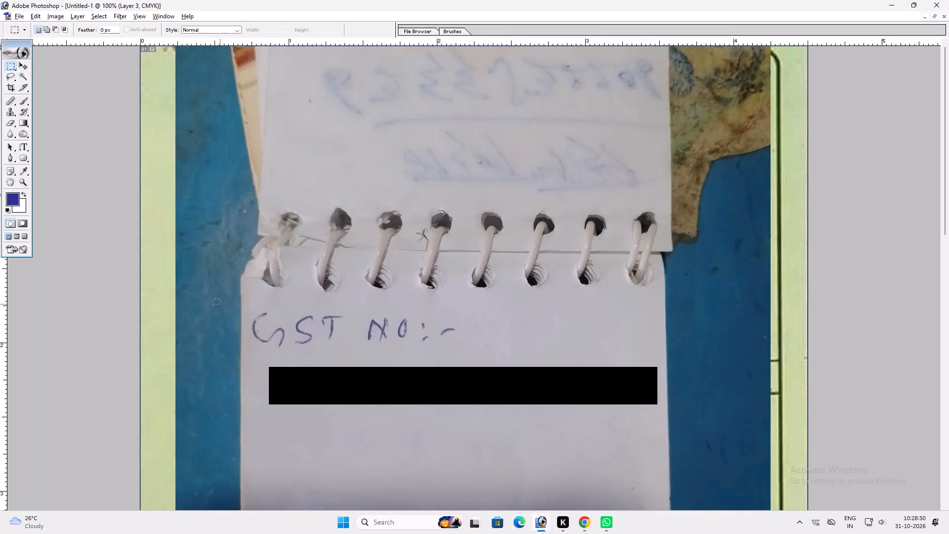
Copy the handwritten GST NO area of the notebook photo onto its own layer and select the full photo layer behind it.
drag(220, 304, 696, 413)
key(ctrl+c)
key(ctrl+v)
key(v)
ctrl+click(551, 267)
key(alt+l)
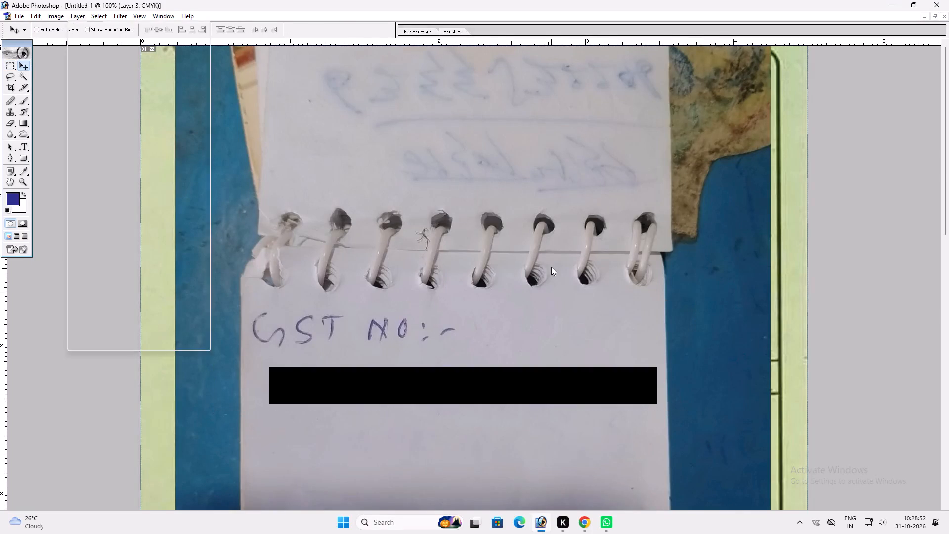
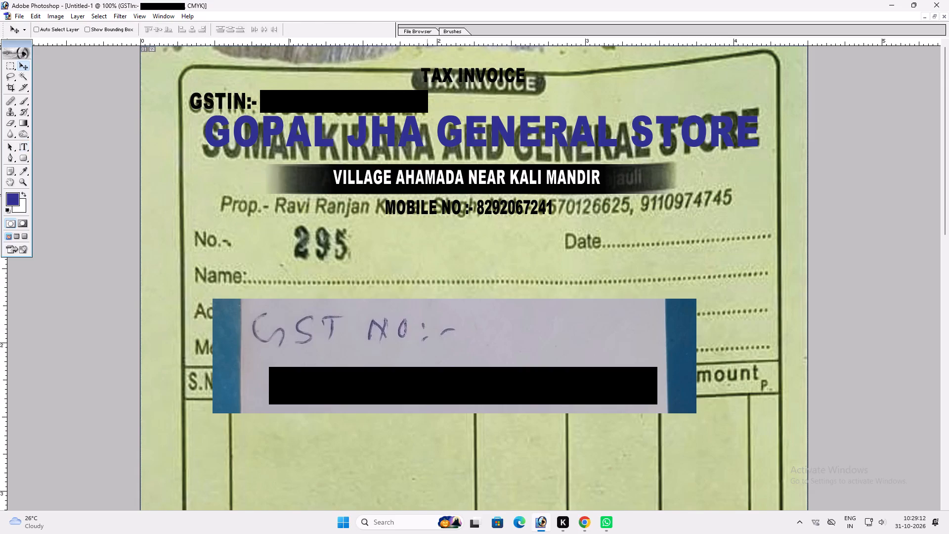
Send the handwritten GST NO photo strip to the back, behind the invoice scan.
drag(427, 119, 429, 34)
drag(426, 157, 422, 121)
ctrl+click(451, 203)
drag(449, 201, 449, 250)
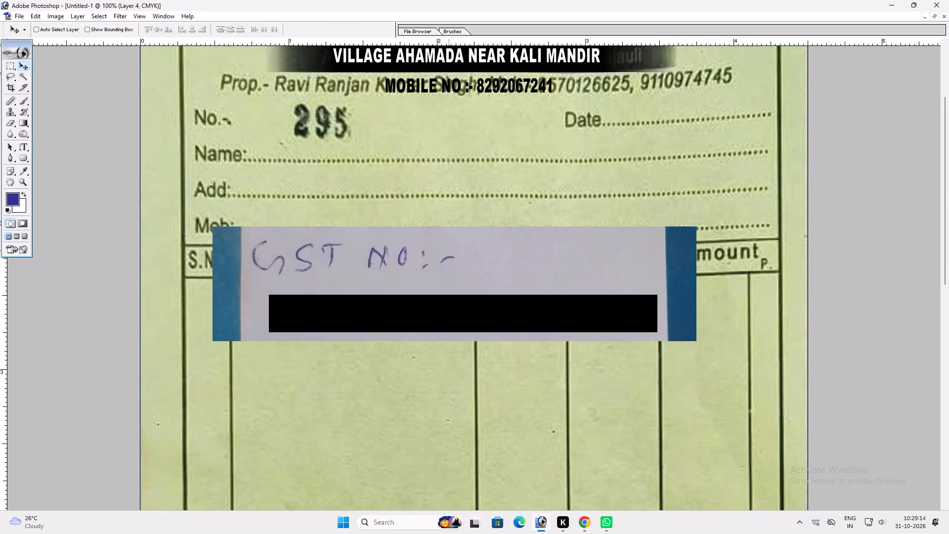
key(ctrl+shift+bracketleft)
key(v)
key(space)
key(space)
key(space)
drag(375, 251, 343, 533)
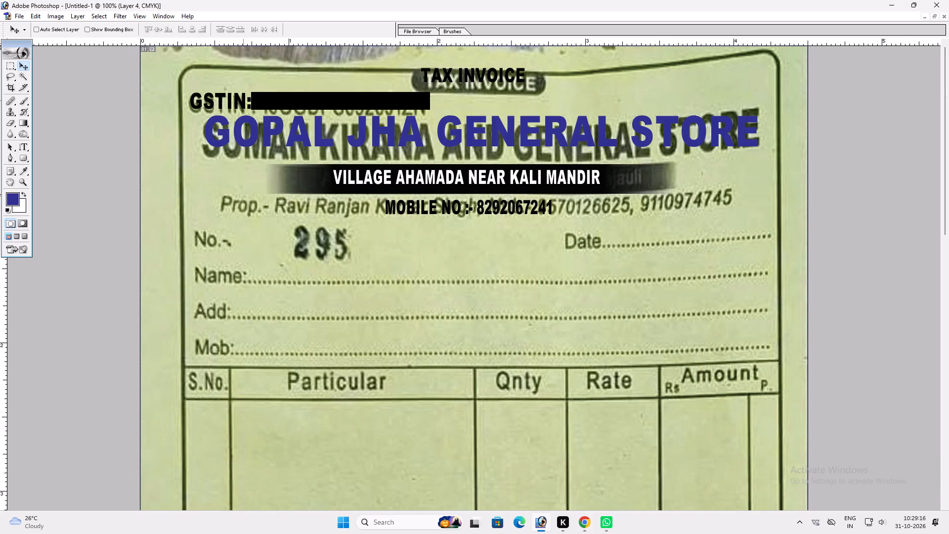
Duplicate the GSTIN text line onto the invoice's No. row and set the copy's font style to Arial Regular.
ctrl+click(243, 101)
alt+drag(243, 101, 268, 237)
key(t)
click(268, 244)
key(ctrl+a)
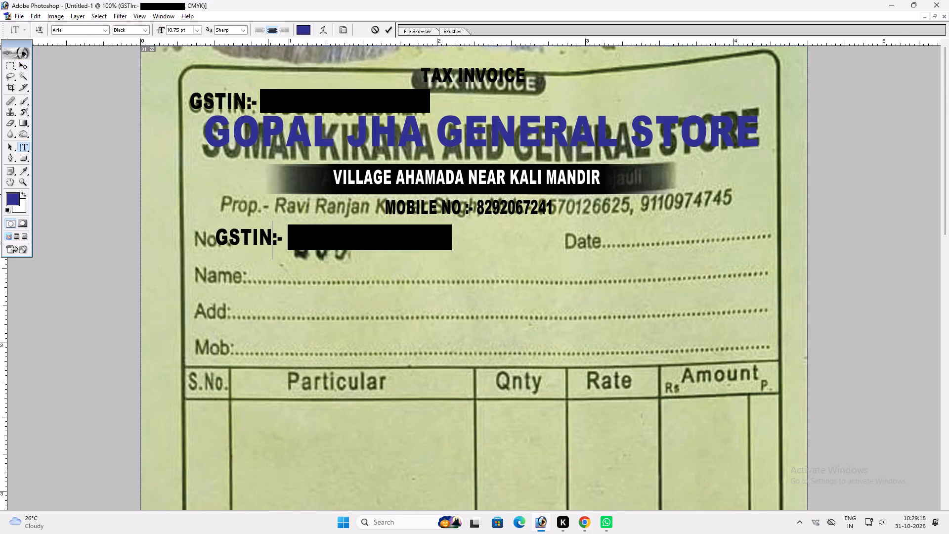
click(81, 28)
click(146, 31)
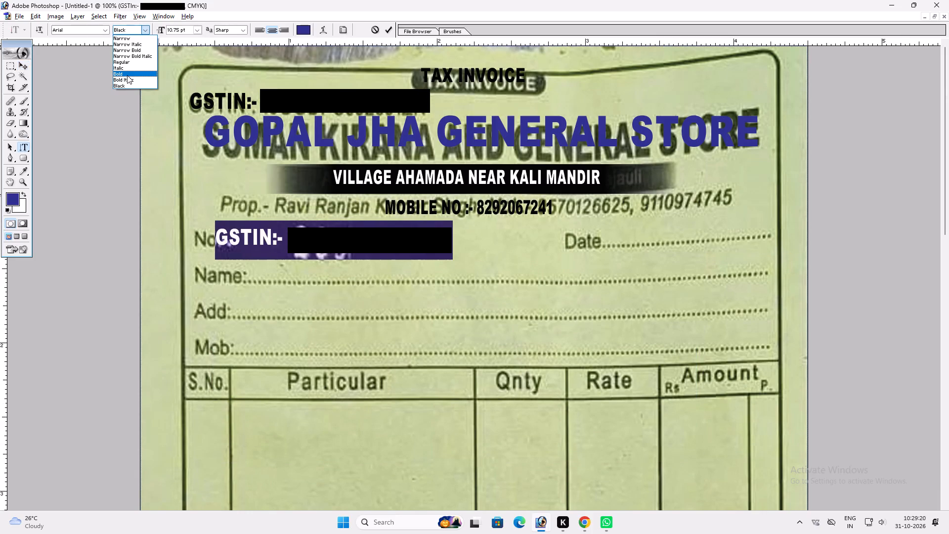
click(126, 65)
click(369, 227)
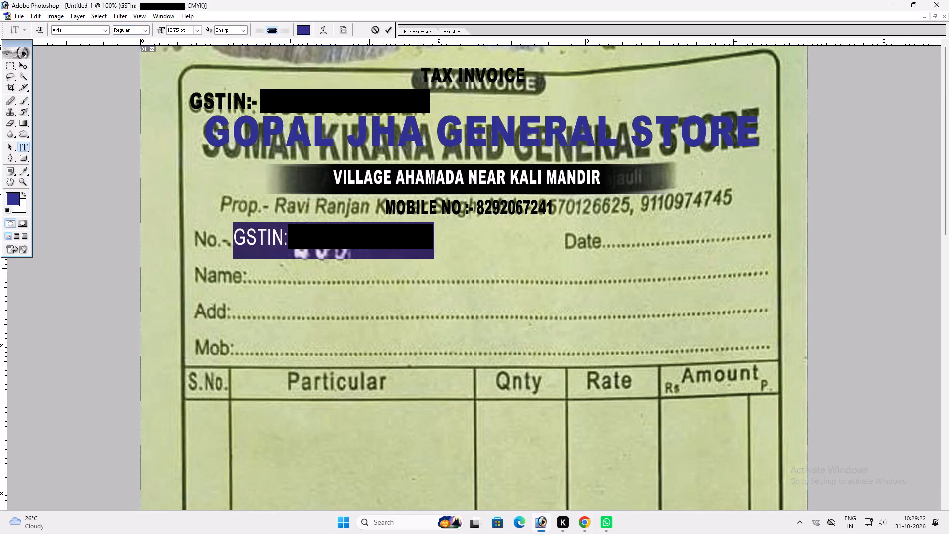
Replace the copied text with "No:-" and move it over the printed No. label.
click(367, 244)
key(ctrl+a)
text(ff)
key(ctrl+a)
key(shift+n)
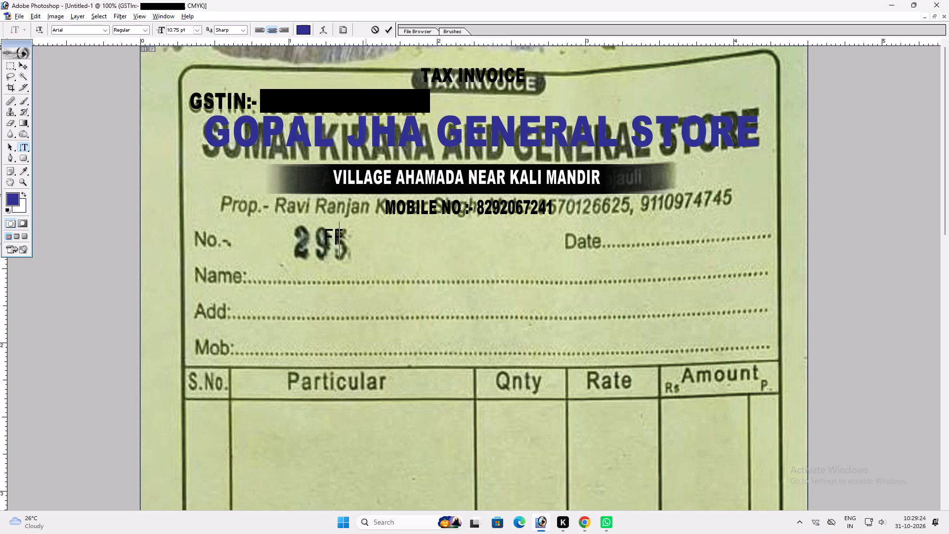
text(o:-)
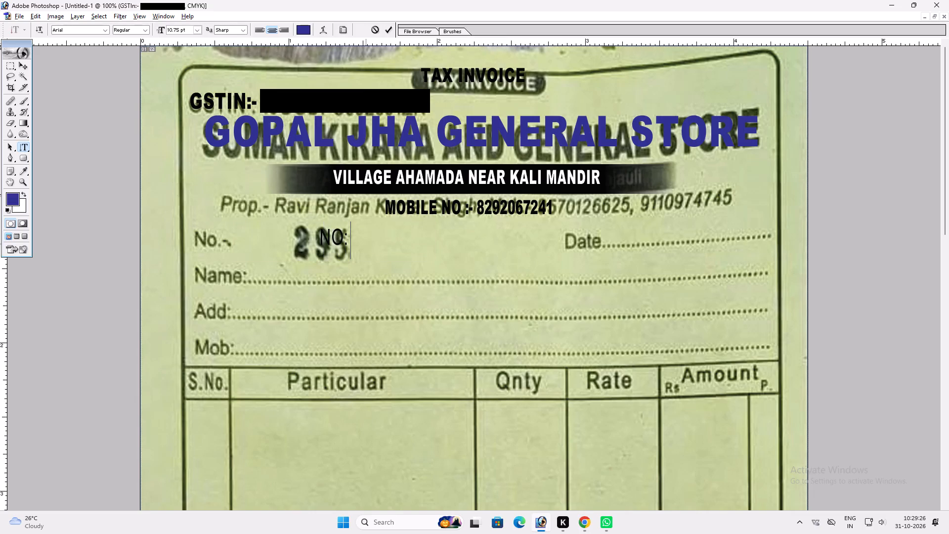
key(Return)
text(vvv)
drag(346, 236, 217, 241)
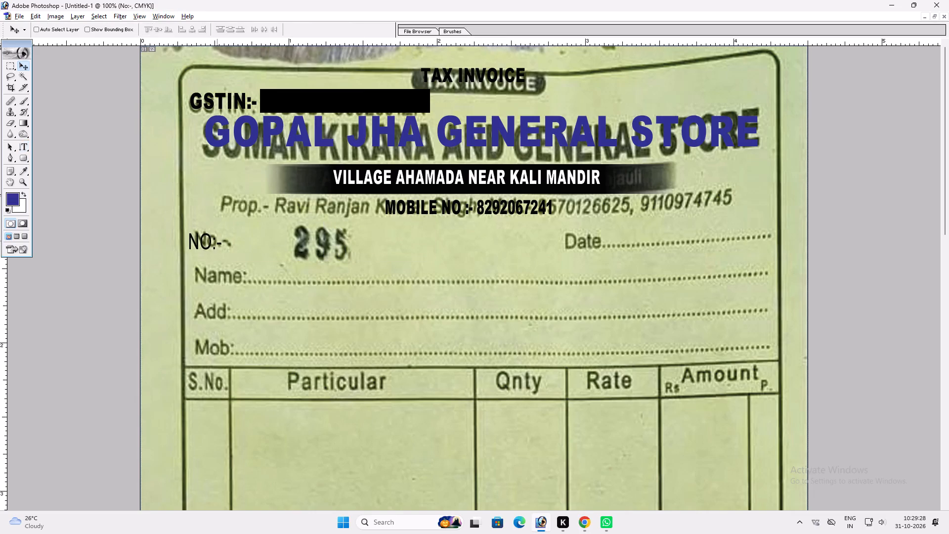
Scale the "No:-" text slightly down and align it with the printed No. label.
drag(217, 241, 223, 238)
key(ctrl+t)
shift+click(220, 246)
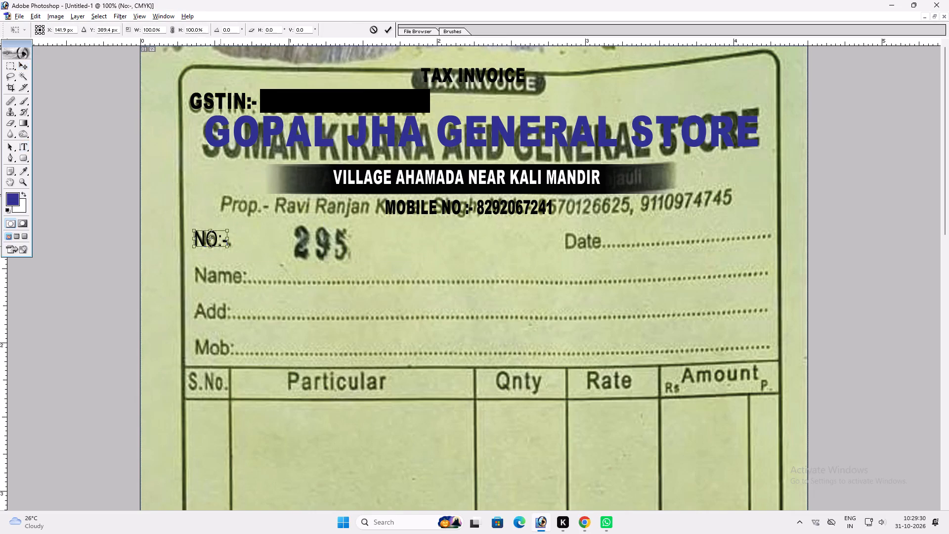
shift+drag(219, 232, 215, 233)
key(Return)
Duplicate the "No:-" text at the printed Date label, turn off all caps and change the copy to "Date:".
text(vv)
alt+shift+drag(209, 237, 573, 241)
click(568, 246)
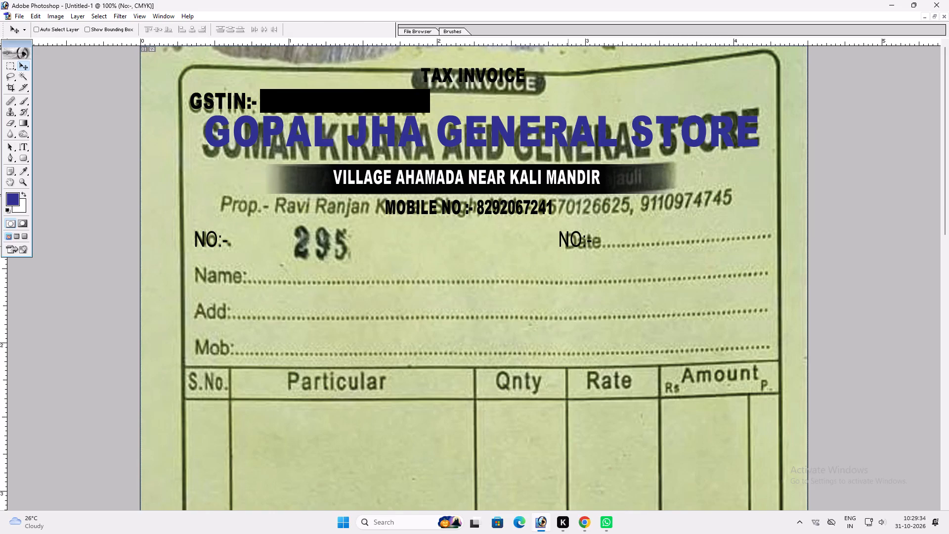
click(568, 246)
key(t)
click(568, 246)
key(ctrl+a)
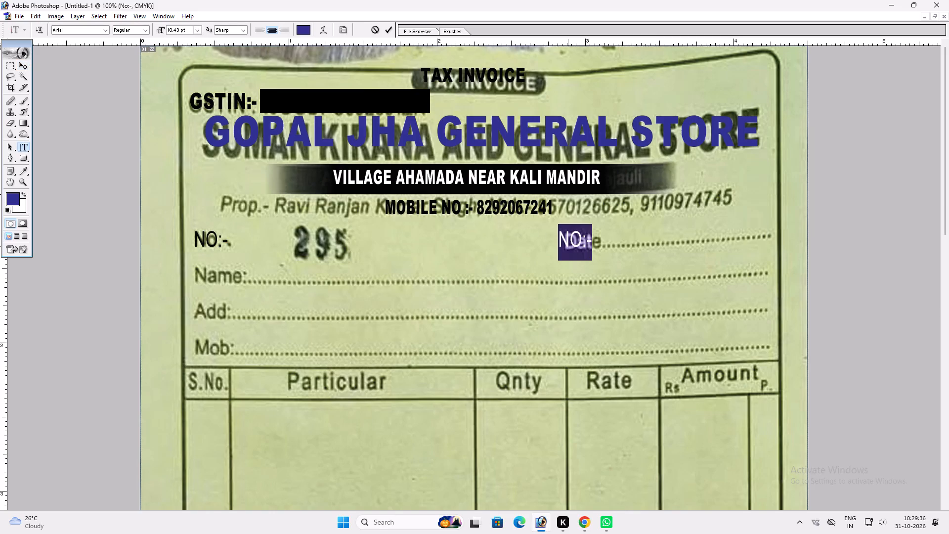
text(da)
key(BackSpace)
key(a)
key(ctrl+a)
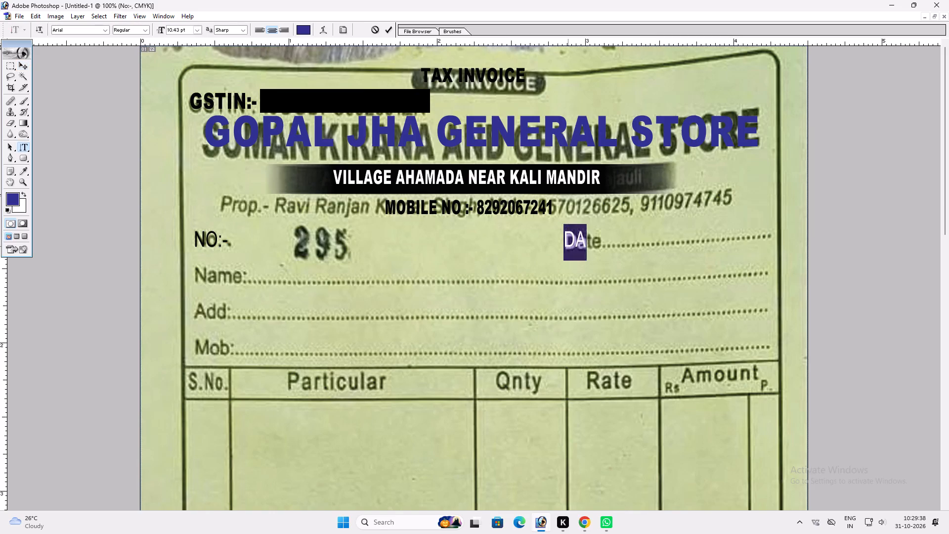
key(ctrl+shift+k)
drag(582, 241, 562, 241)
text(Date)
key(shift+braceleft)
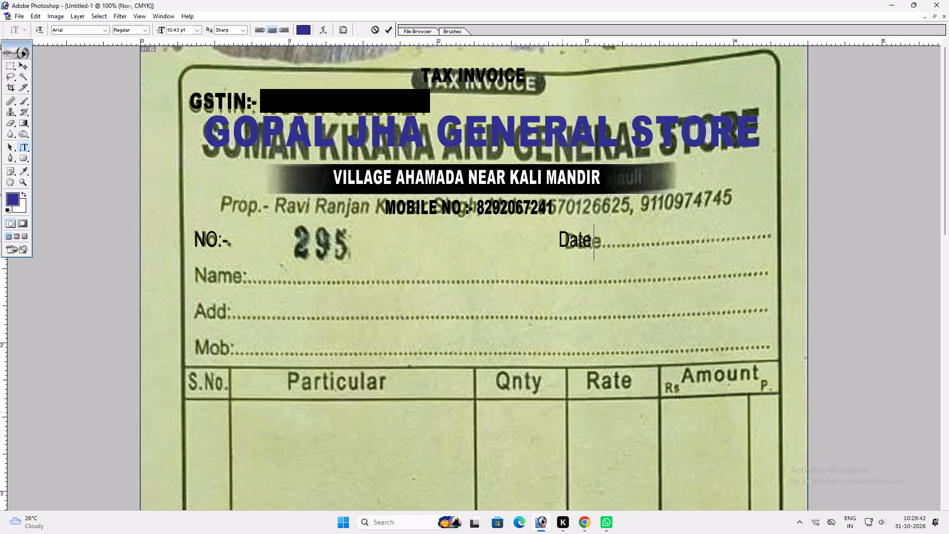
key(BackSpace)
key(shift+colon)
Add a dotted line after "Date:" and reposition the text along the printed Date row.
key(period)
key(period)
key(period)
key(period)
key(period)
key(period)
key(period)
key(period)
key(period)
key(period)
key(period)
key(period)
key(period)
key(period)
key(period)
key(period)
key(period)
key(period)
key(period)
key(period)
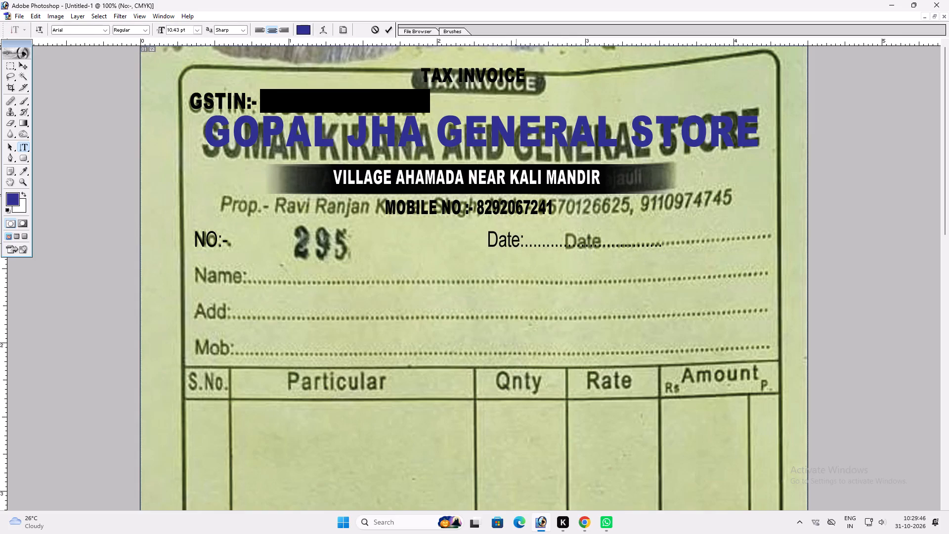
drag(555, 267, 632, 267)
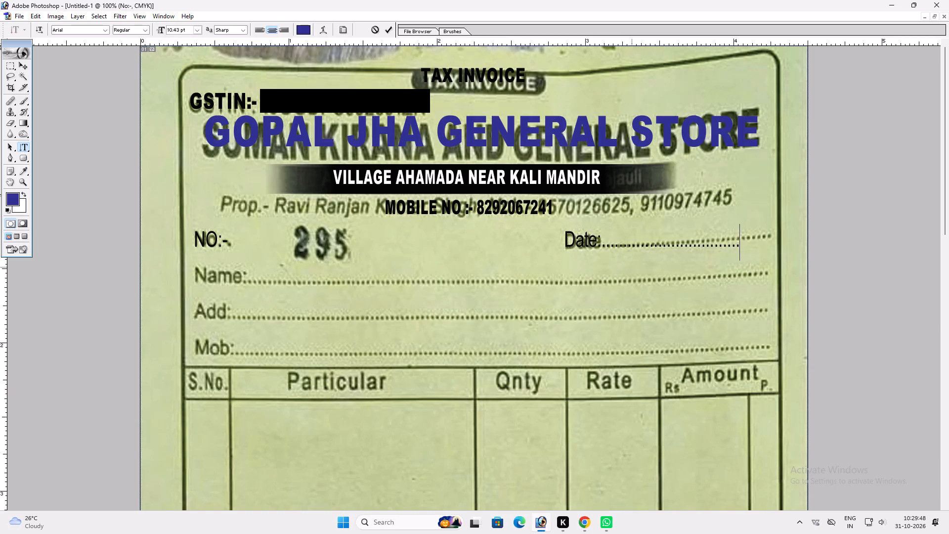
drag(632, 267, 631, 270)
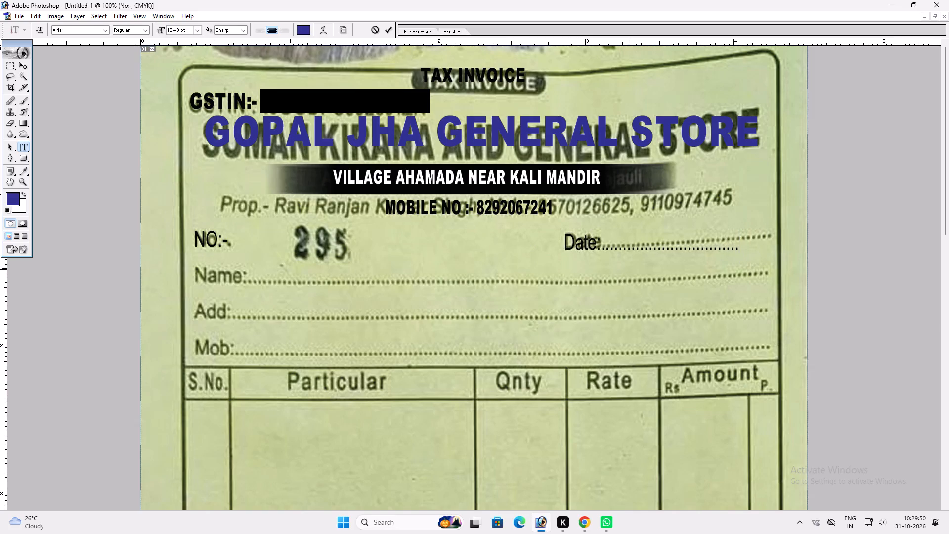
text(...)
drag(621, 268, 652, 265)
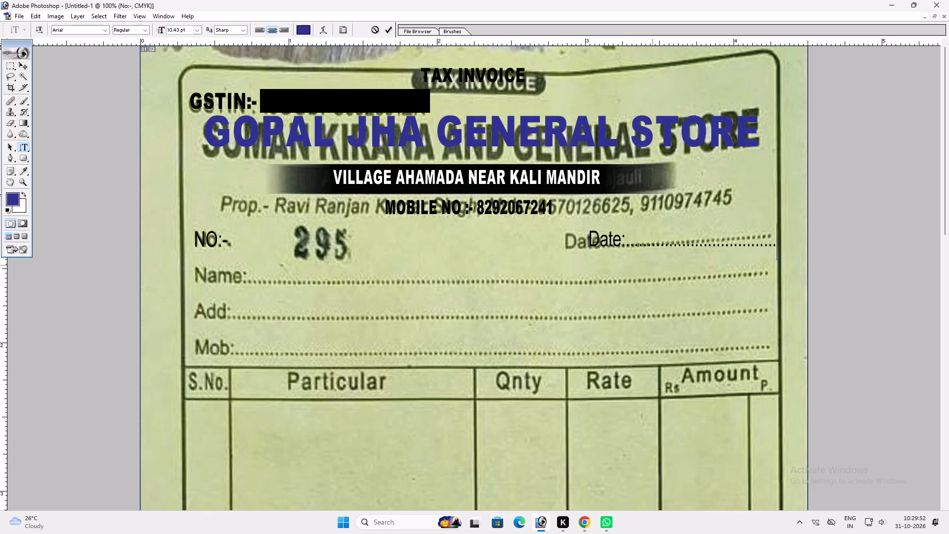
drag(652, 265, 669, 264)
key(Return)
Duplicate the dotted Date text near the printed Add row and replace the copy's text with "Name:".
key(v)
key(v)
key(space)
drag(625, 262, 624, 224)
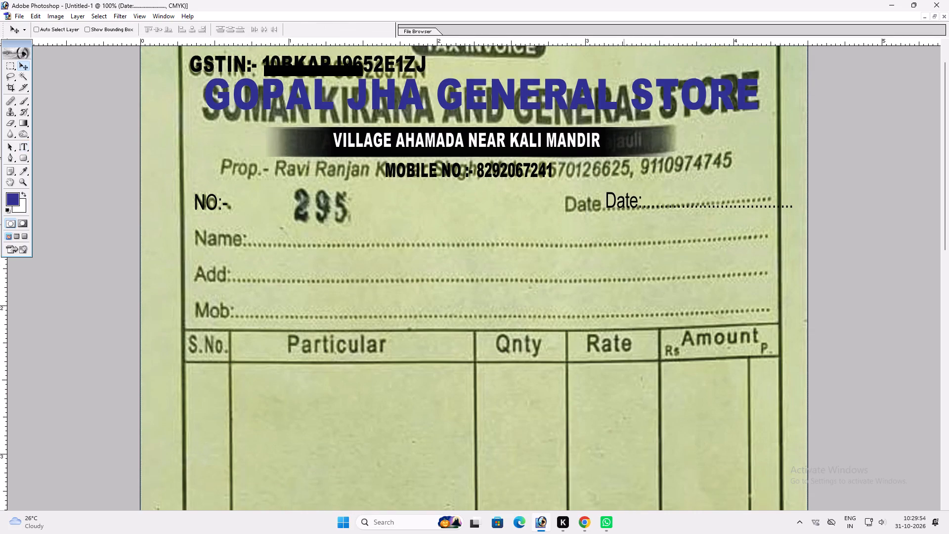
key(v)
key(v)
alt+drag(617, 203, 320, 286)
key(t)
click(321, 283)
key(ctrl+a)
text(Name:-)
key(BackSpace)
Add a long dotted line after "Name:" for the customer name row.
key(period)
key(period)
key(period)
key(period)
key(period)
key(period)
key(period)
key(period)
key(period)
key(period)
key(period)
key(period)
key(period)
key(period)
key(period)
key(period)
key(period)
key(period)
key(period)
key(period)
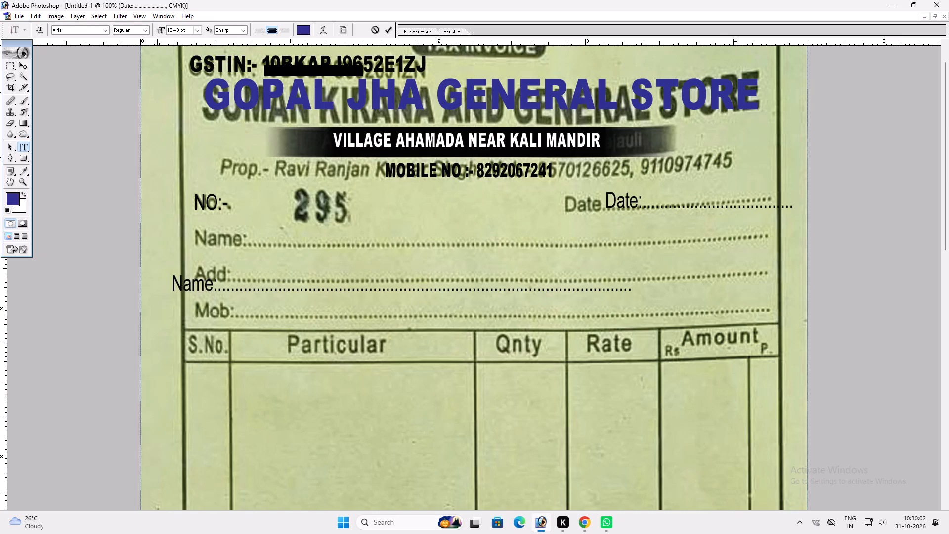
Left-align the dotted Name text and move it up to the printed Name row.
click(262, 29)
drag(476, 343, 280, 298)
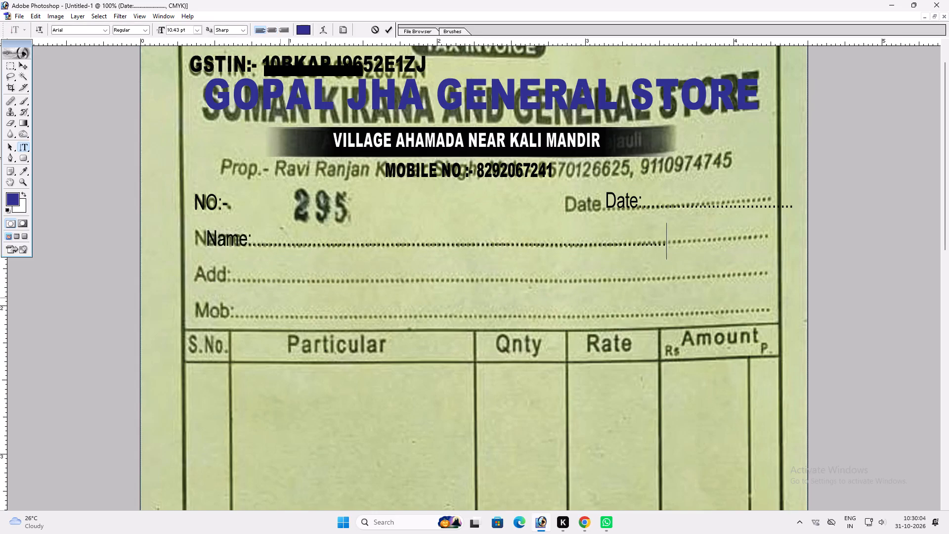
drag(280, 298, 235, 292)
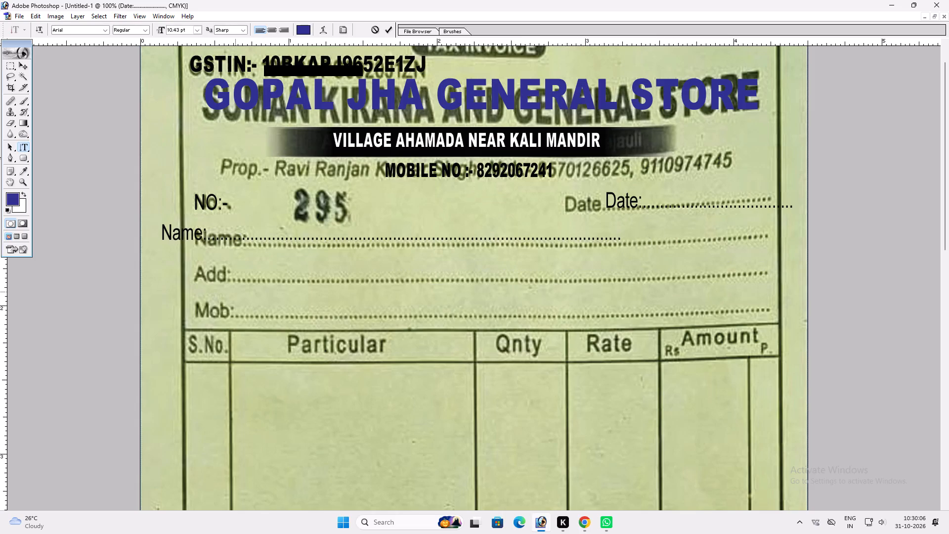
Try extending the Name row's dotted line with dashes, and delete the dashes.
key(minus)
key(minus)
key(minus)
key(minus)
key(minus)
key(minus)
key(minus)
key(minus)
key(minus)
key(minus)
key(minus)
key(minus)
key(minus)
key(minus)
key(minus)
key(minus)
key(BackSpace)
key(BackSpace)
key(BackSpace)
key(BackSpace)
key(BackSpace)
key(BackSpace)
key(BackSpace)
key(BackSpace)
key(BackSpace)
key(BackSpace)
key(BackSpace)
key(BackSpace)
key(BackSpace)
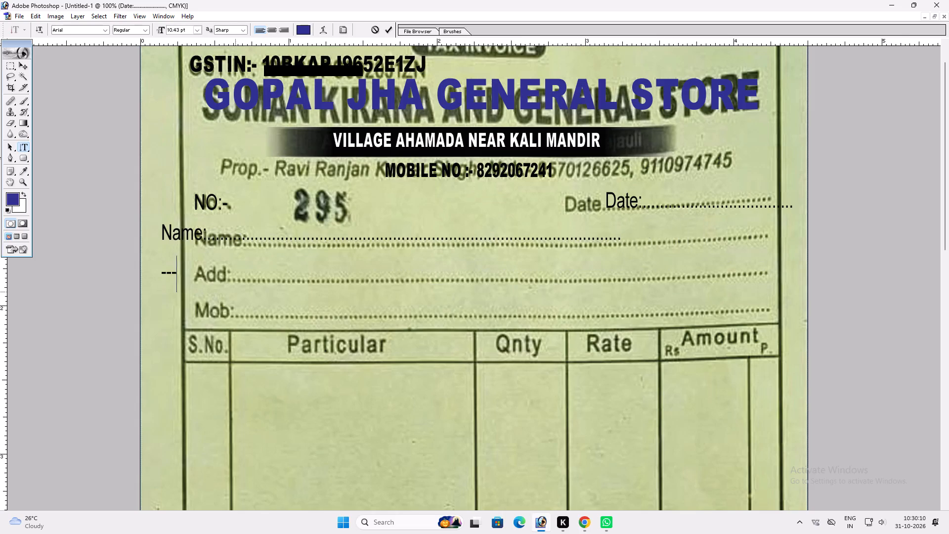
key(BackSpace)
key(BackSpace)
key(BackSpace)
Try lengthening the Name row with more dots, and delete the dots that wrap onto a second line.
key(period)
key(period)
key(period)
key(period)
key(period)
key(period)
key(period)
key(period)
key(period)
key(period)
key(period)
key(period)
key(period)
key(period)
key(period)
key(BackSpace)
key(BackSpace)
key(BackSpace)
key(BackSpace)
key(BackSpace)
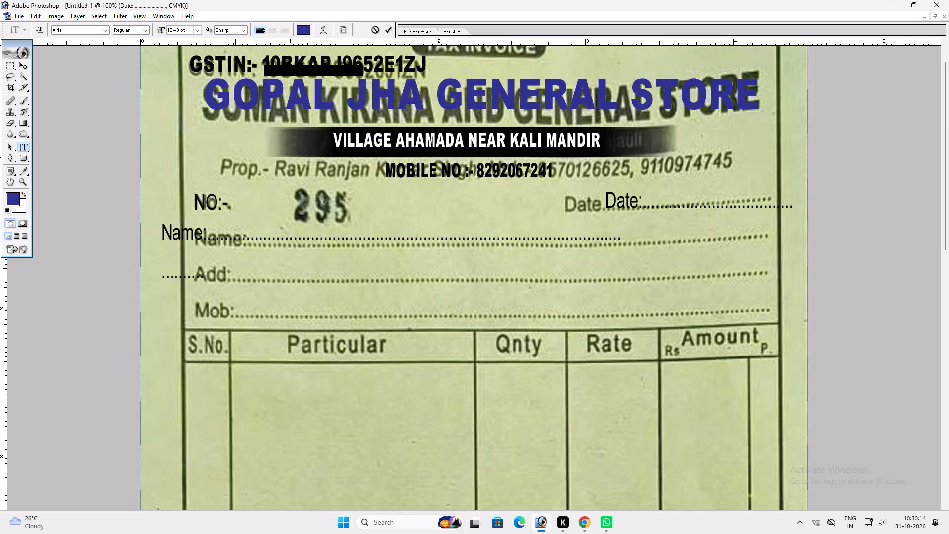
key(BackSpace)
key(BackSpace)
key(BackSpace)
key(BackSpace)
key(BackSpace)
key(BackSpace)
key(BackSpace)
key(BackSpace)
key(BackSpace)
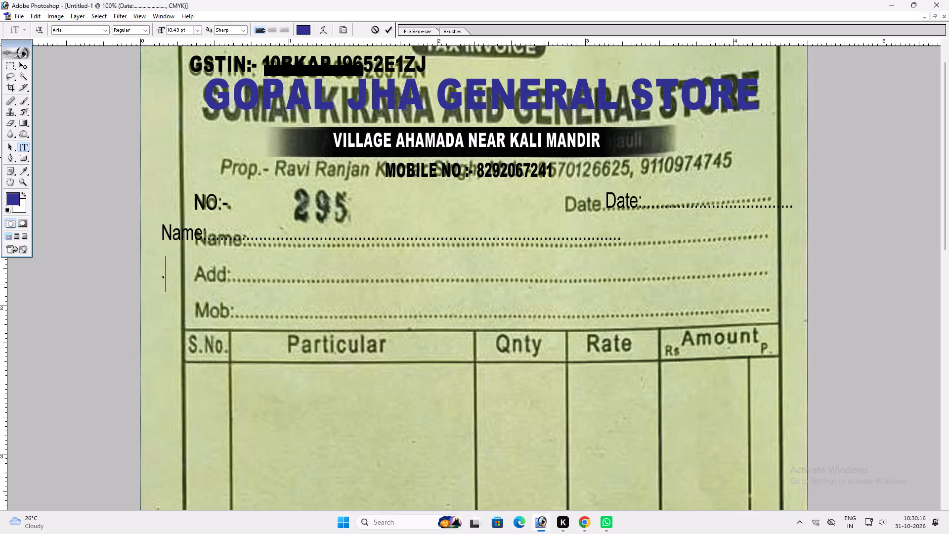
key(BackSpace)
Widen the letter spacing of the Name row and stretch it to the end of the printed dotted line.
key(ctrl+a)
key(alt+Right)
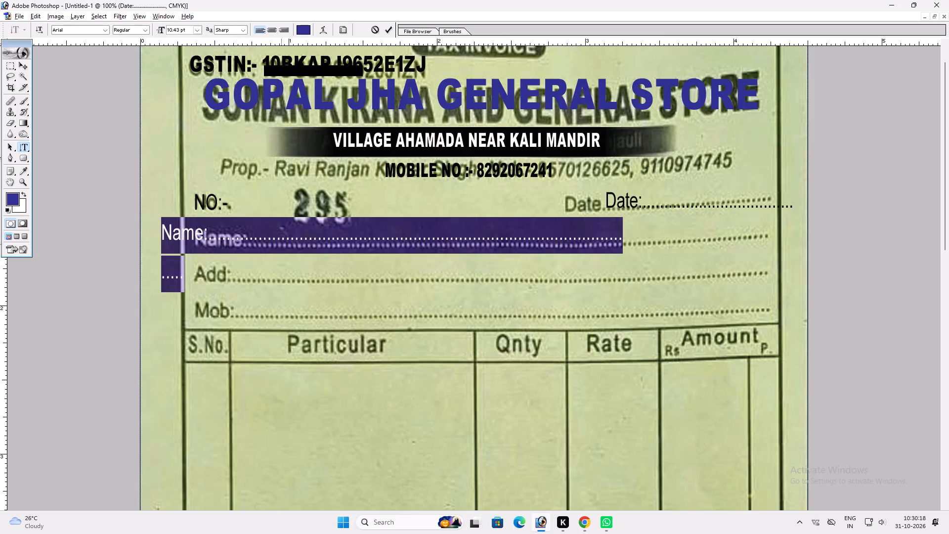
key(alt+Right)
key(ctrl+z)
key(ctrl+Return)
key(ctrl+t)
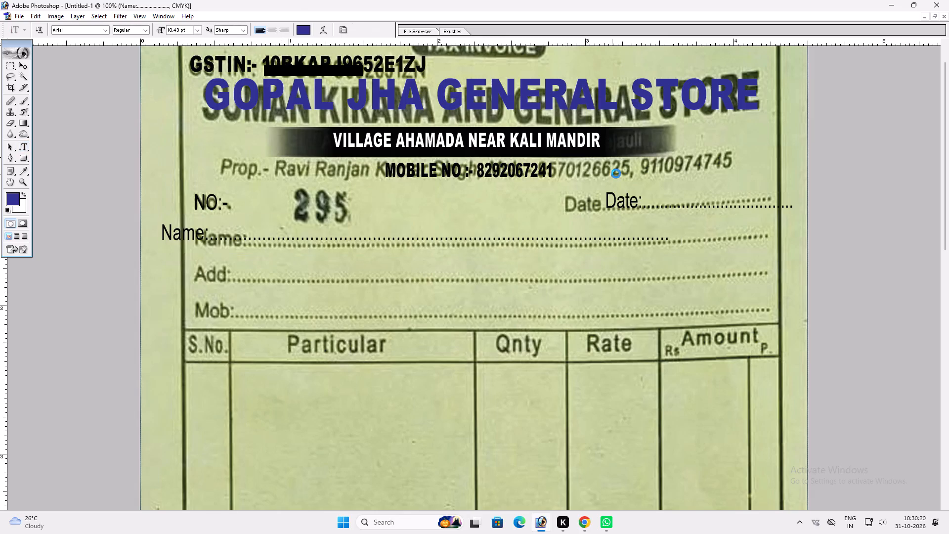
shift+drag(670, 234, 769, 236)
key(shift+Return)
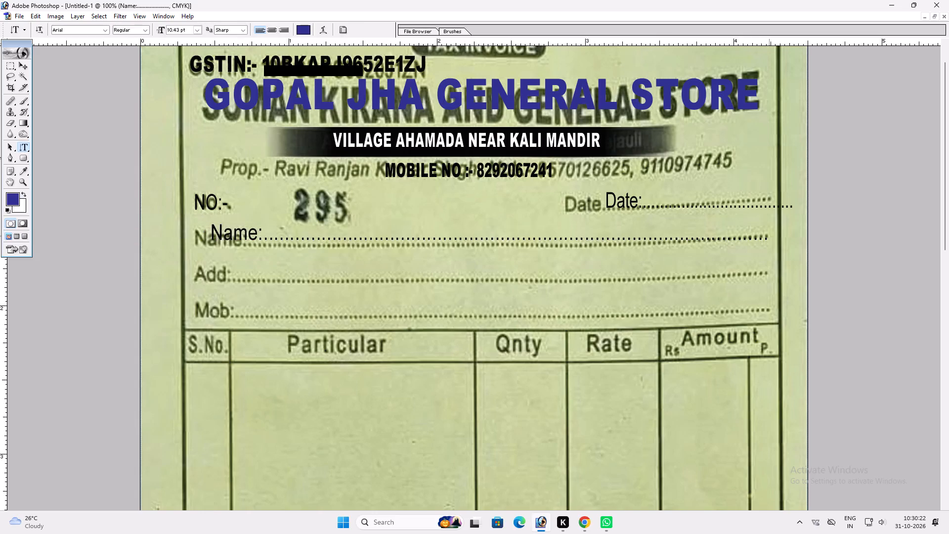
Move the Name row so its label sits over the printed Name label.
key(t)
click(214, 233)
key(shift+Home)
key(Return)
key(v)
key(v)
drag(241, 239, 227, 242)
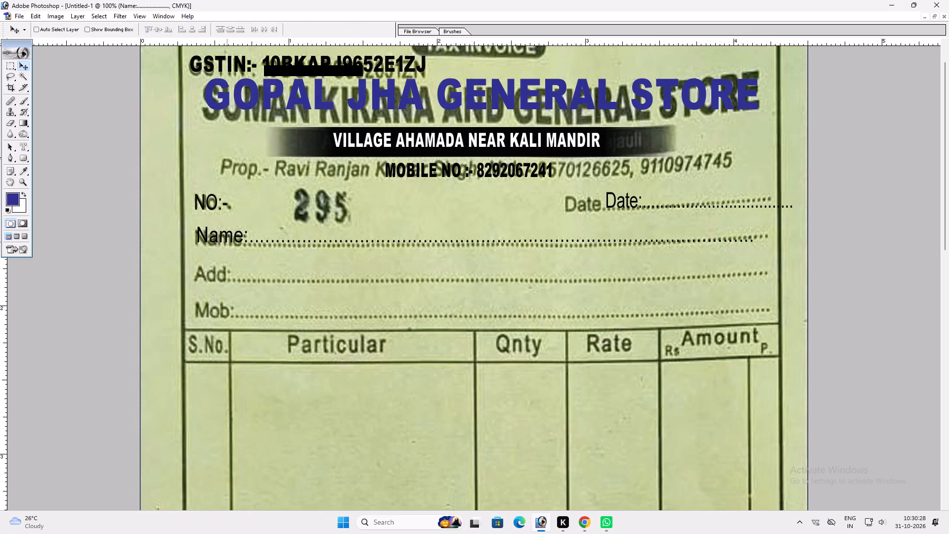
drag(227, 242, 227, 242)
Add a second line reading "Add:" beneath the Name row in the same text.
key(t)
click(297, 244)
key(End)
key(Return)
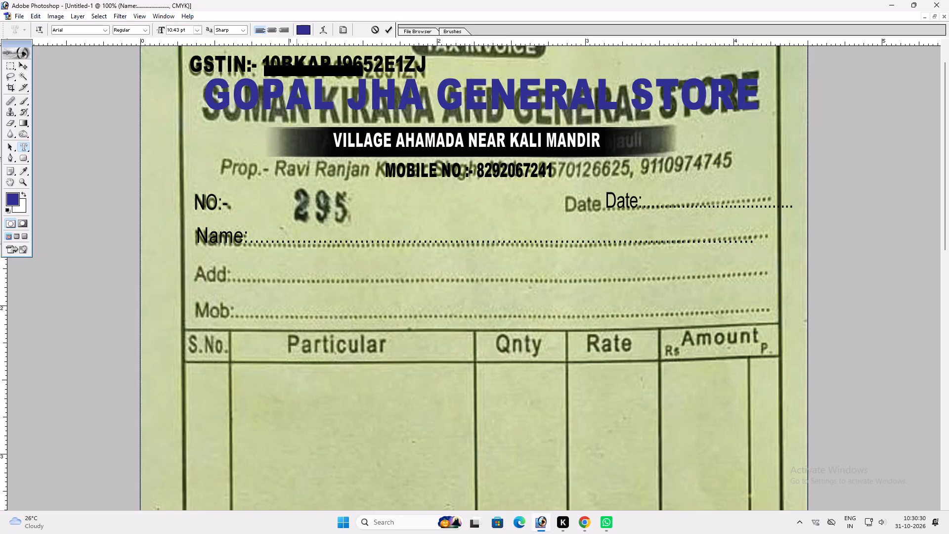
text(Add)
text(:-)
key(BackSpace)
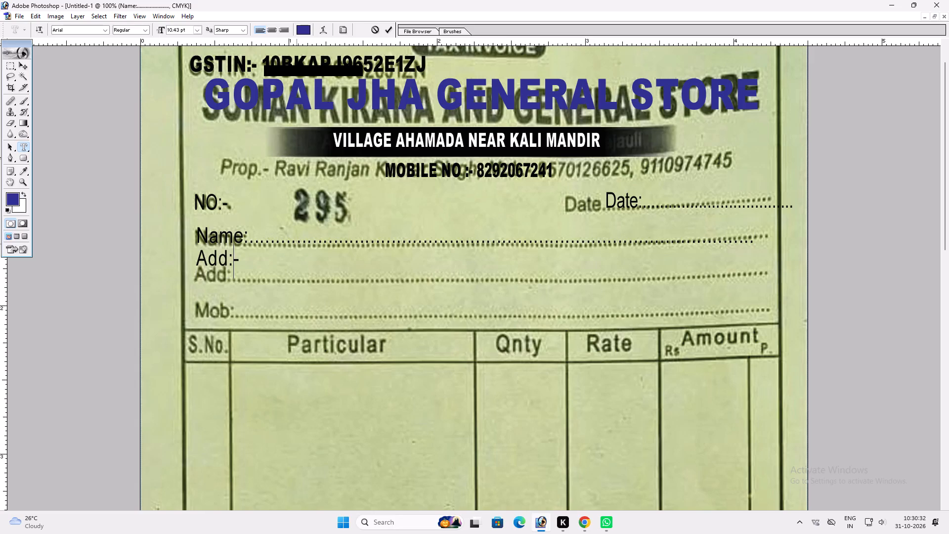
Add a long dotted line after "Add:" and delete the dots that wrap onto the following line.
key(period)
key(period)
key(period)
key(period)
key(period)
key(period)
key(period)
key(period)
key(period)
key(period)
key(period)
key(period)
key(period)
key(period)
key(period)
key(period)
key(period)
key(period)
key(period)
key(period)
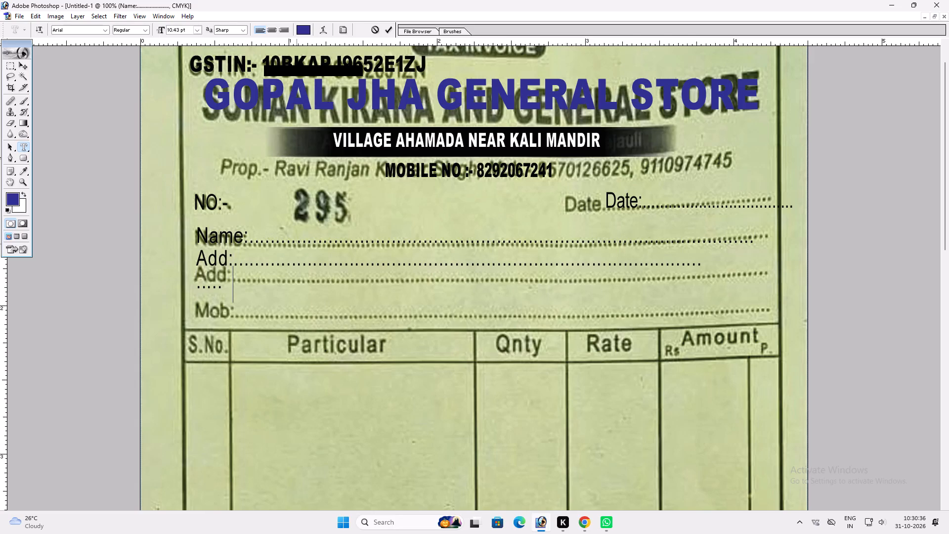
text(...)
key(BackSpace)
key(BackSpace)
key(BackSpace)
key(BackSpace)
key(BackSpace)
key(BackSpace)
key(BackSpace)
key(BackSpace)
key(BackSpace)
key(BackSpace)
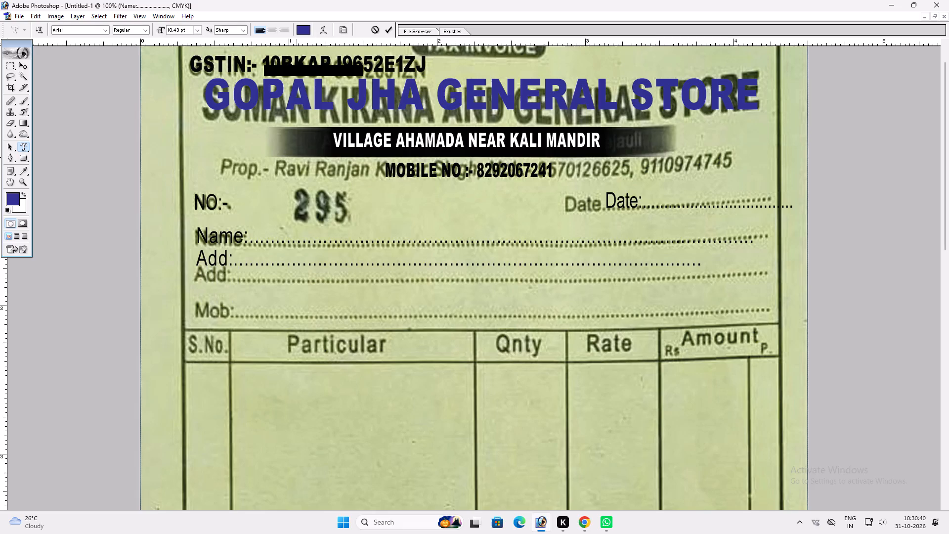
Add a third line reading "Mob:" followed by a dotted line about as long as the Add row.
key(Return)
text(Mob)
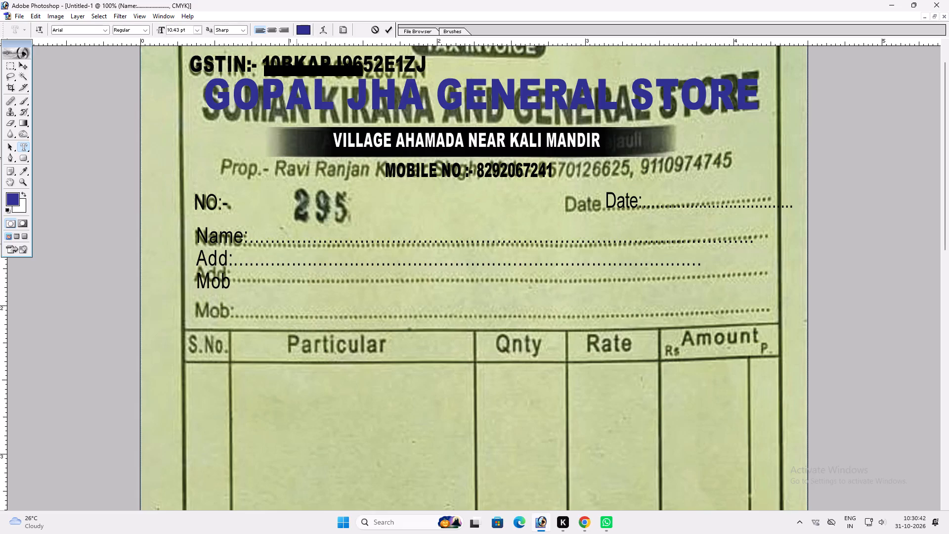
key(shift+colon)
key(period)
key(period)
key(period)
key(period)
key(period)
key(period)
key(period)
key(period)
key(period)
key(period)
key(period)
key(period)
key(period)
key(period)
key(period)
key(period)
key(period)
key(period)
key(period)
key(period)
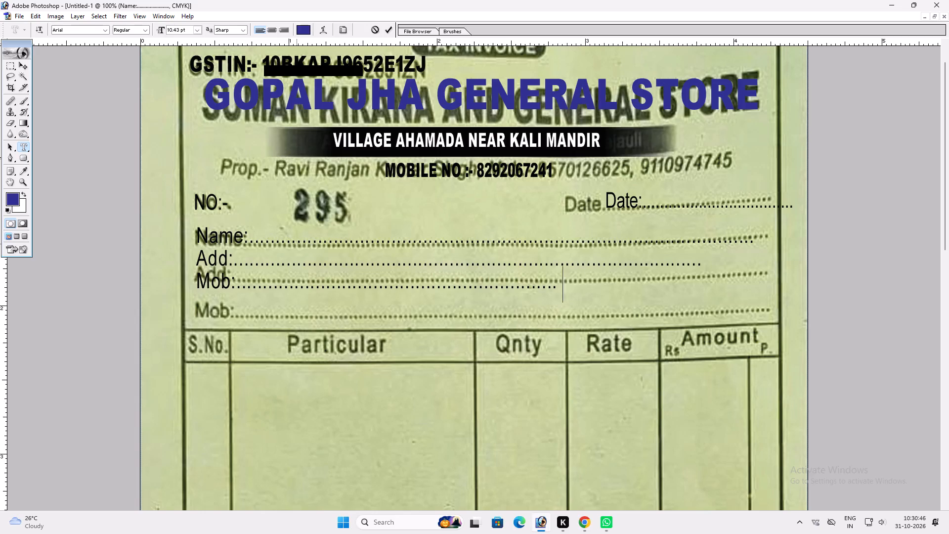
key(BackSpace)
Increase the line spacing of the Name, Add and Mob rows to match the printed rows.
key(ctrl+a)
key(alt+Down)
key(alt+Down)
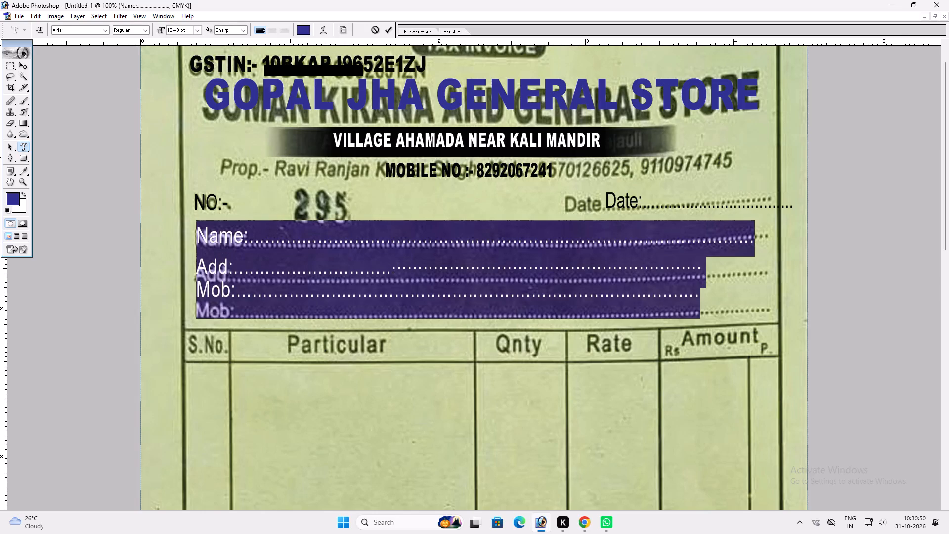
key(alt+Down)
key(ctrl+z)
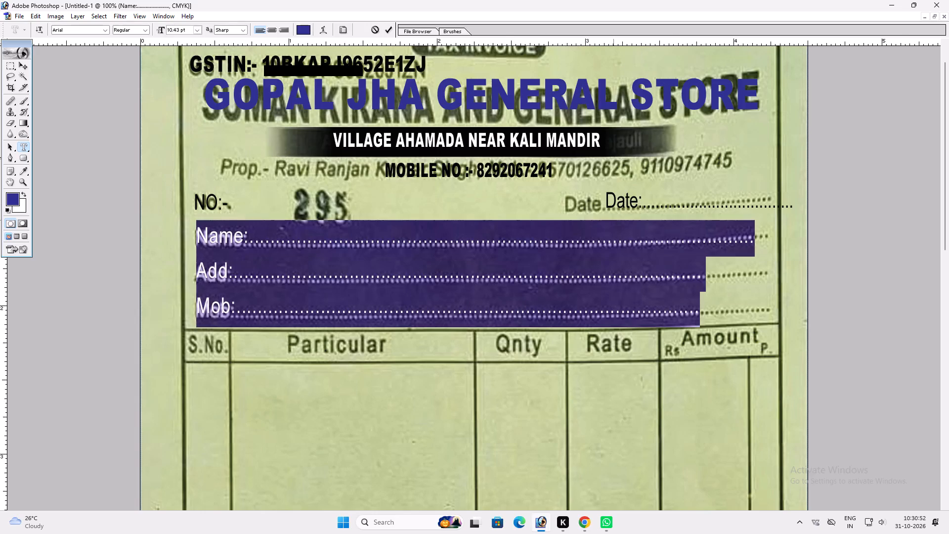
Delete the extra dots at the end of the Name row so it ends level with the other rows.
drag(702, 241, 775, 247)
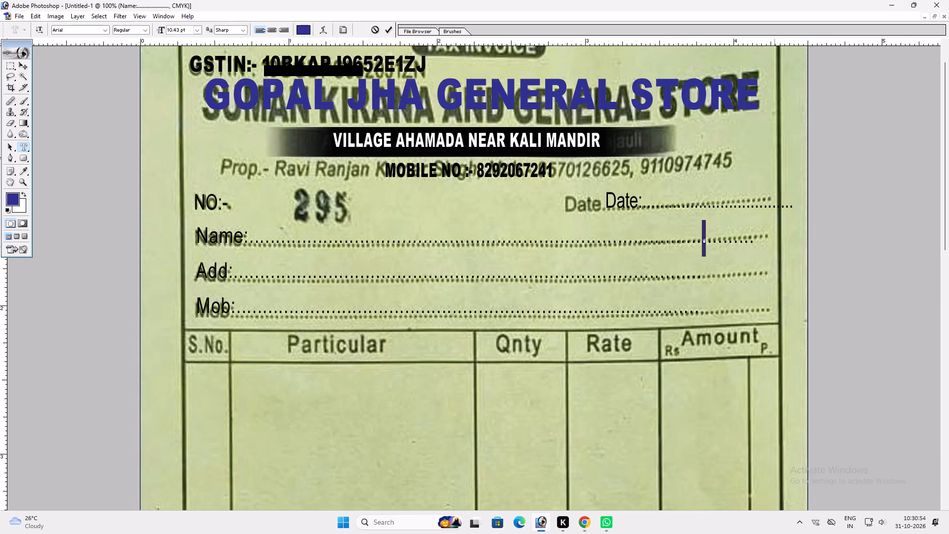
drag(775, 247, 757, 248)
key(BackSpace)
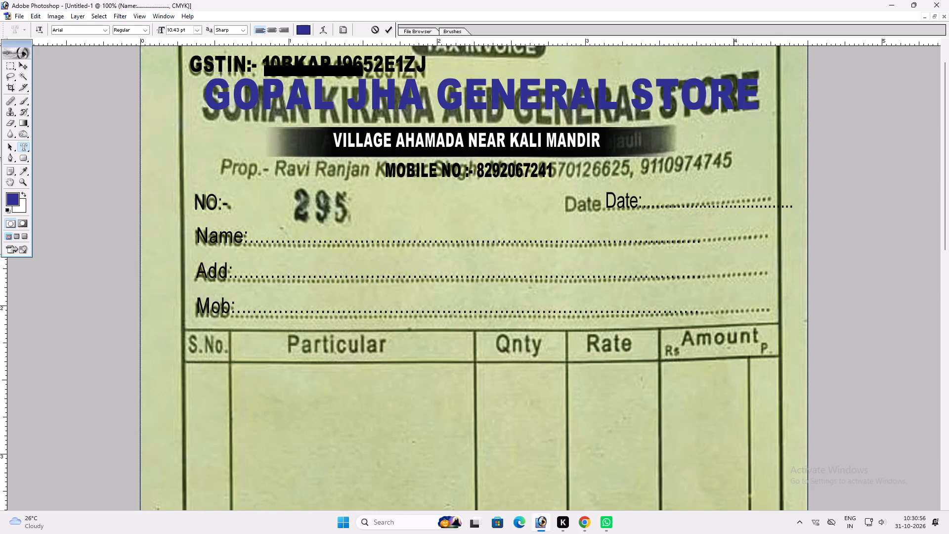
key(Return)
Widen the Name, Add and Mob text block and shift it left so its rows extend slightly past both printed side borders.
key(ctrl+t)
shift+drag(700, 255, 774, 243)
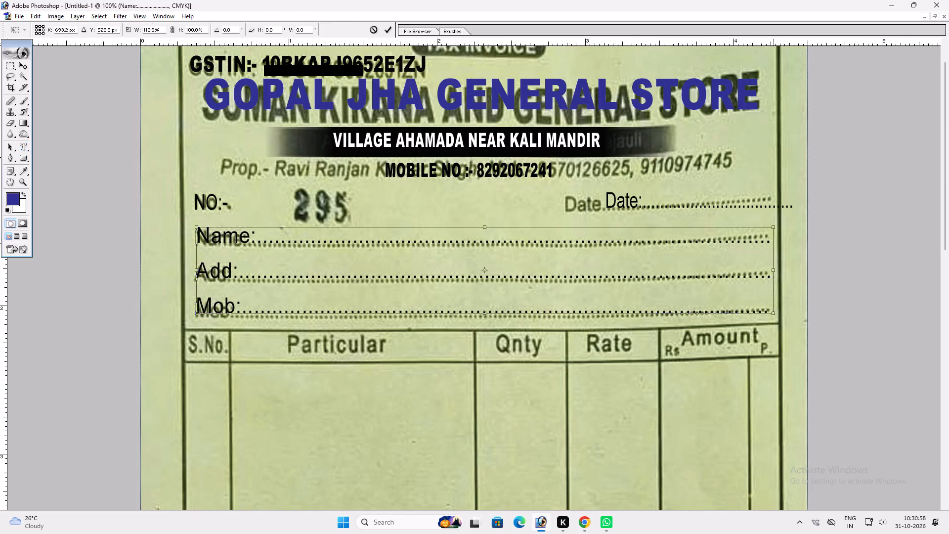
shift+drag(774, 243, 794, 241)
key(shift+Return)
key(v)
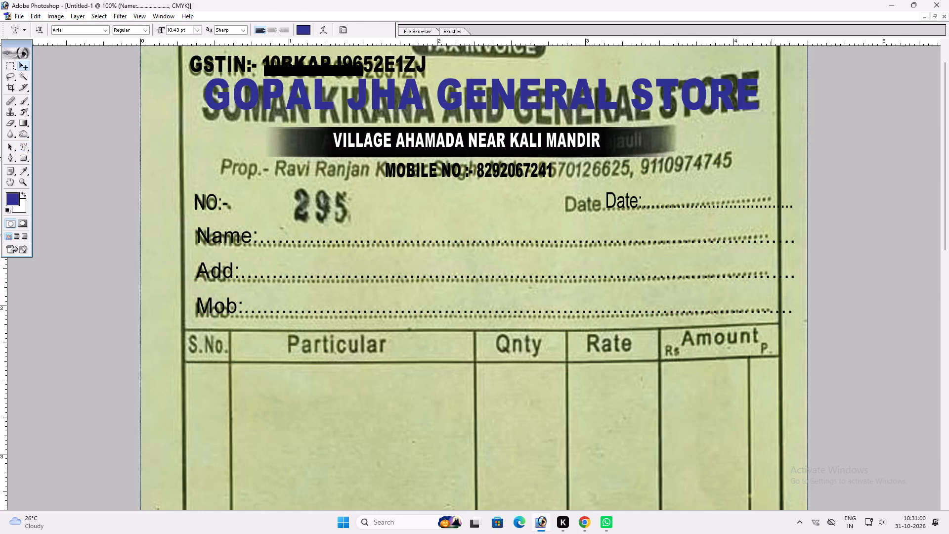
shift+drag(686, 278, 653, 278)
key(ctrl+t)
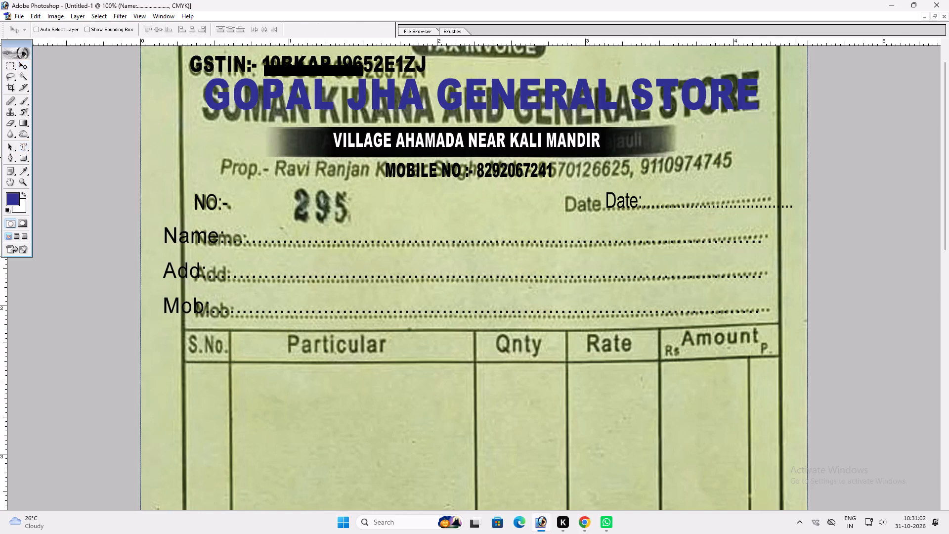
shift+drag(758, 251, 793, 245)
key(shift+Return)
Duplicate the three-row text, replace the copy's content with "Part" and place it under the printed S.No. heading.
key(v)
alt+shift+drag(489, 310, 487, 327)
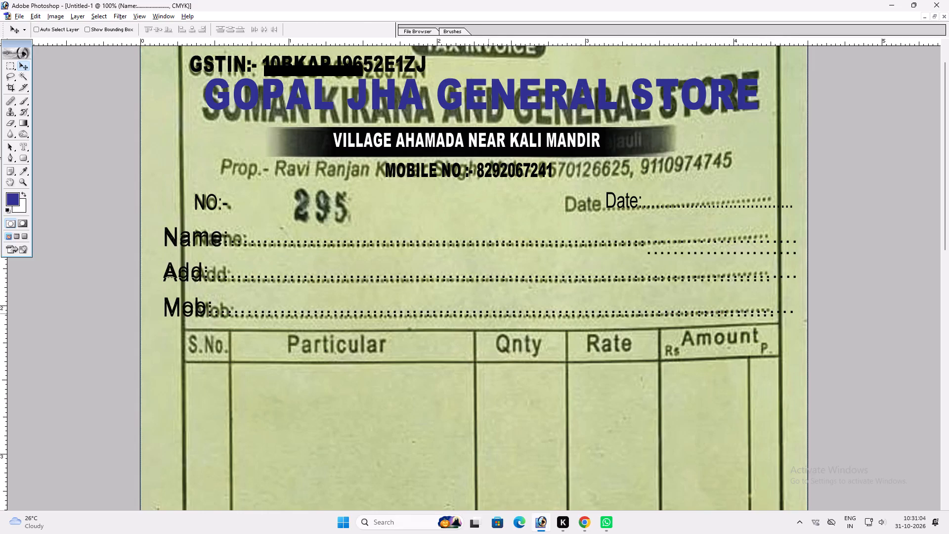
alt+shift+drag(487, 327, 484, 344)
key(t)
click(464, 345)
key(ctrl+a)
text(Part)
drag(483, 296, 504, 419)
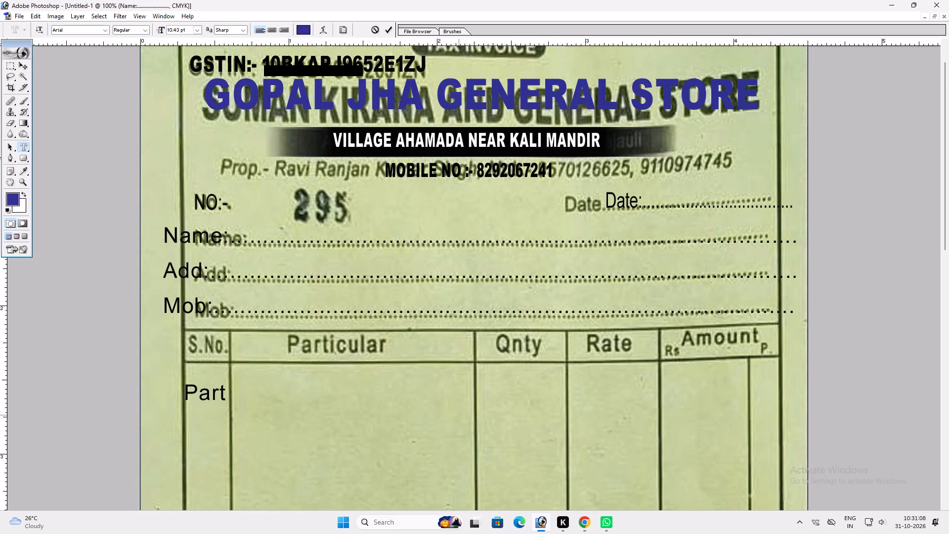
key(ctrl+a)
key(Return)
text(vv)
Copy a thin full-width strip of the Background just above the printed table onto a new layer and bring it to the front.
key(m)
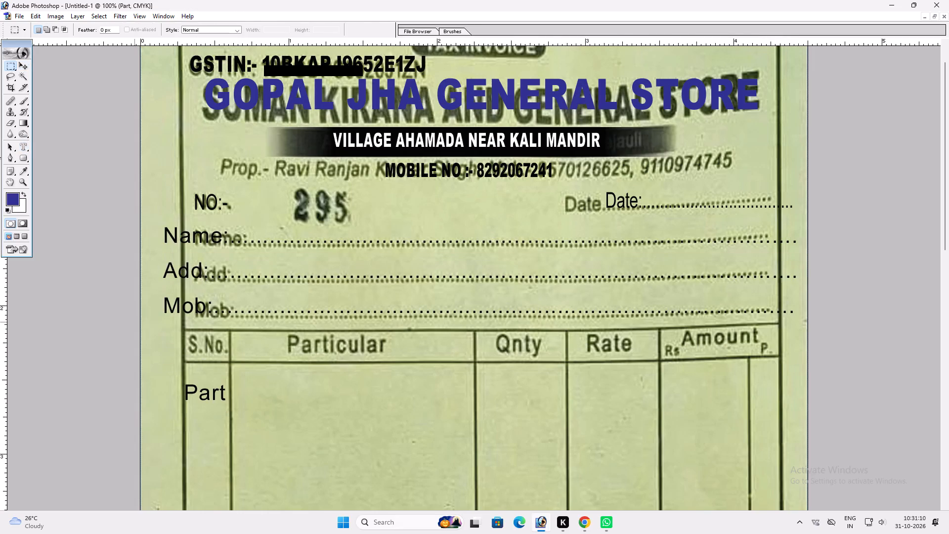
drag(139, 321, 948, 320)
key(v)
right_click(758, 350)
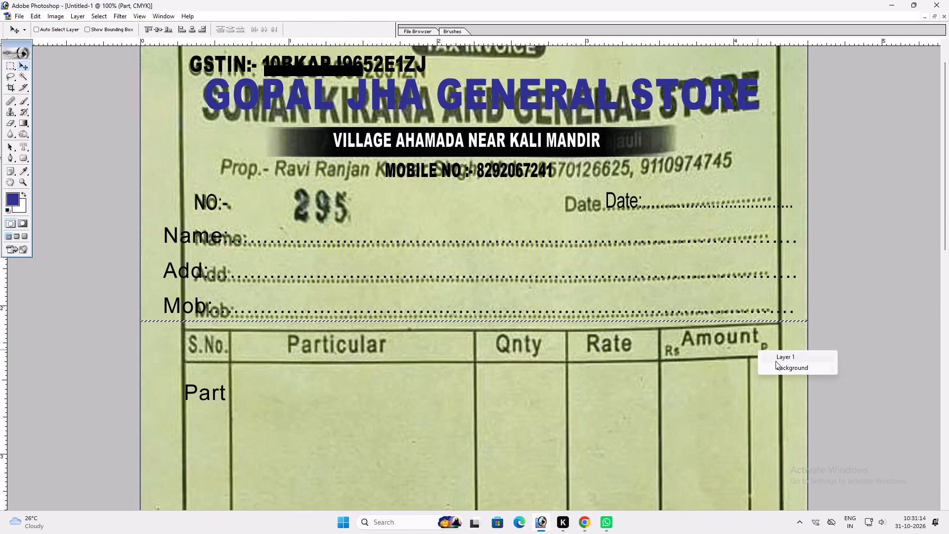
click(782, 368)
key(ctrl+c)
key(ctrl+v)
key(ctrl+shift+bracketright)
key(ctrl+shift+bracketright)
Apply a black Color Overlay to the thin strip layer above the table.
key(alt+l)
key(alt+y)
key(n)
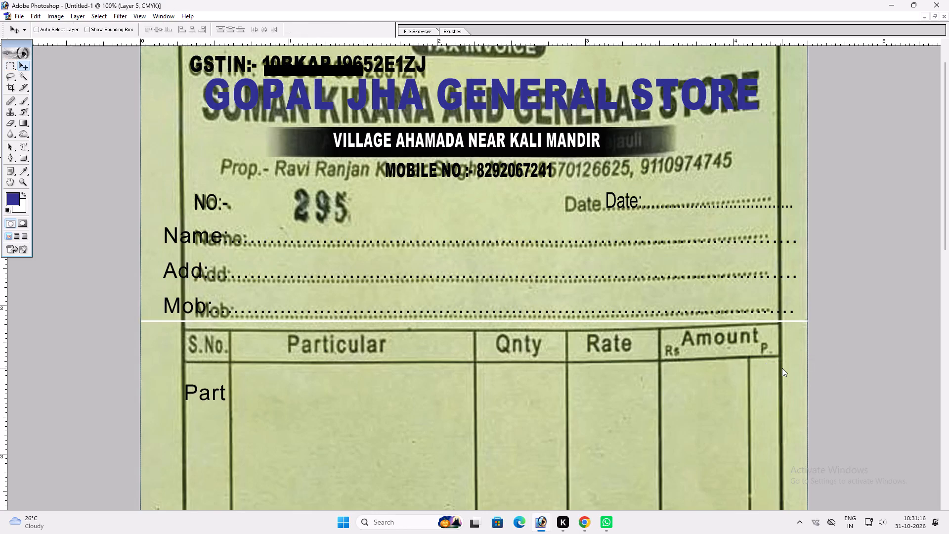
click(747, 472)
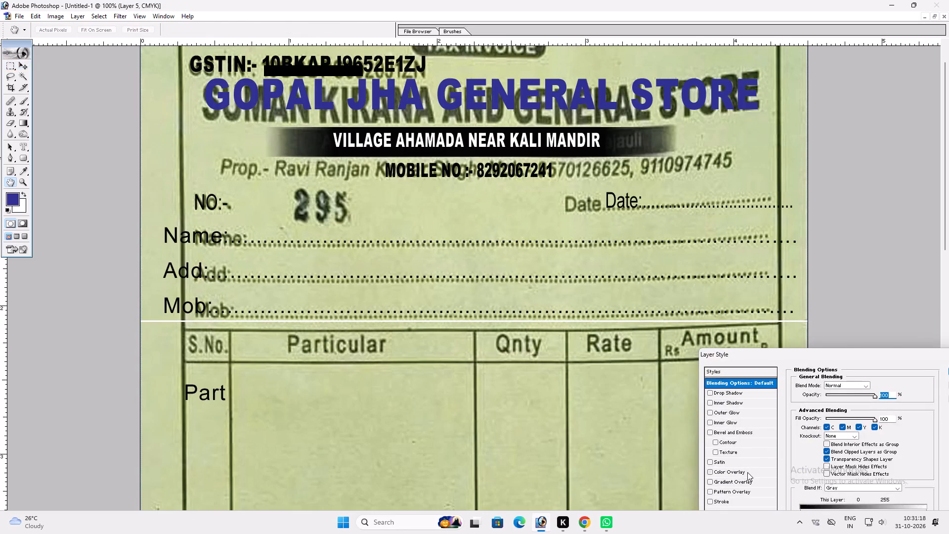
click(877, 384)
drag(341, 322, 395, 393)
key(Return)
key(Return)
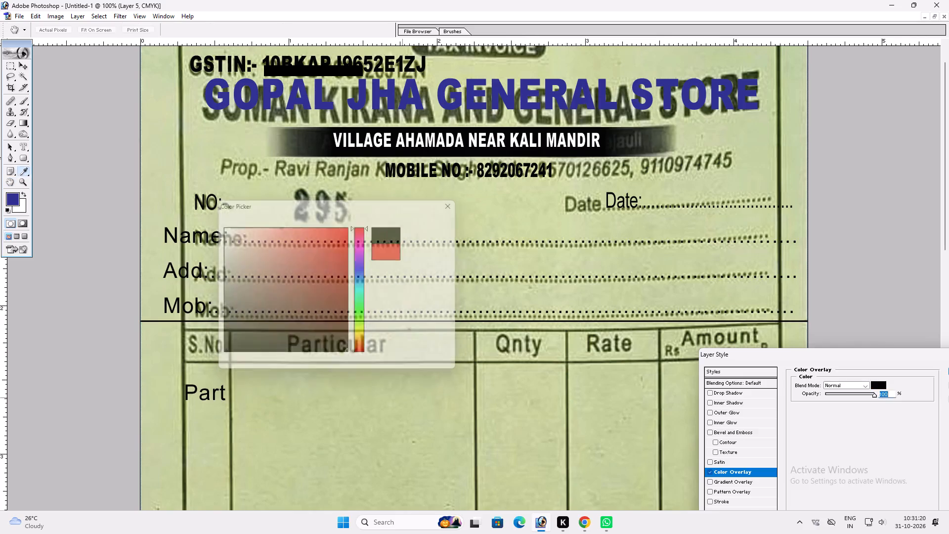
Duplicate the thin black line above the table and place the copy along the bottom of the printed header row.
key(v)
key(v)
alt+shift+drag(448, 318, 445, 360)
Duplicate the line, rotate the copy to vertical and hang it from the upper table line, through the printed S.No. heading.
alt+drag(443, 364, 443, 353)
key(ctrl+t)
right_click(443, 353)
click(479, 453)
key(Return)
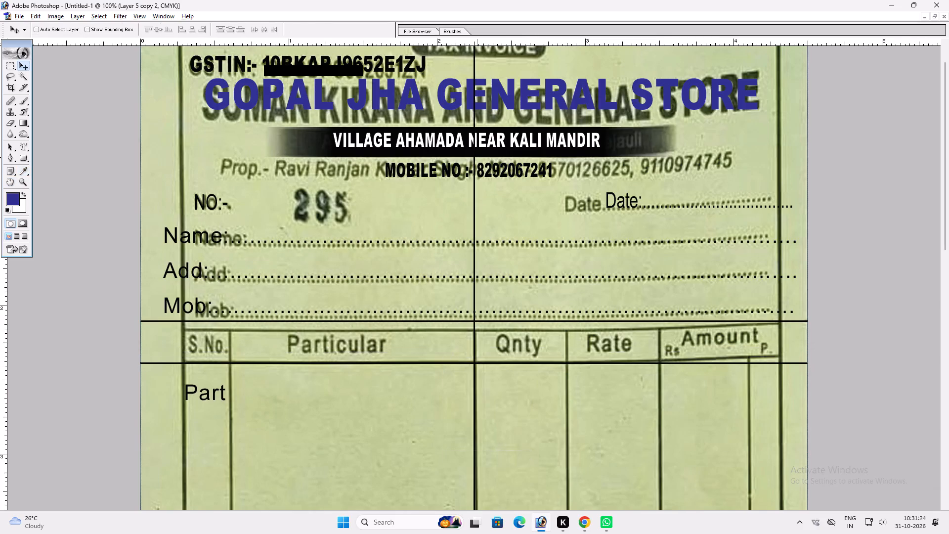
key(v)
key(space)
right_click(496, 382)
drag(507, 385, 512, 386)
key(v)
drag(488, 297, 437, 390)
drag(432, 319, 394, 360)
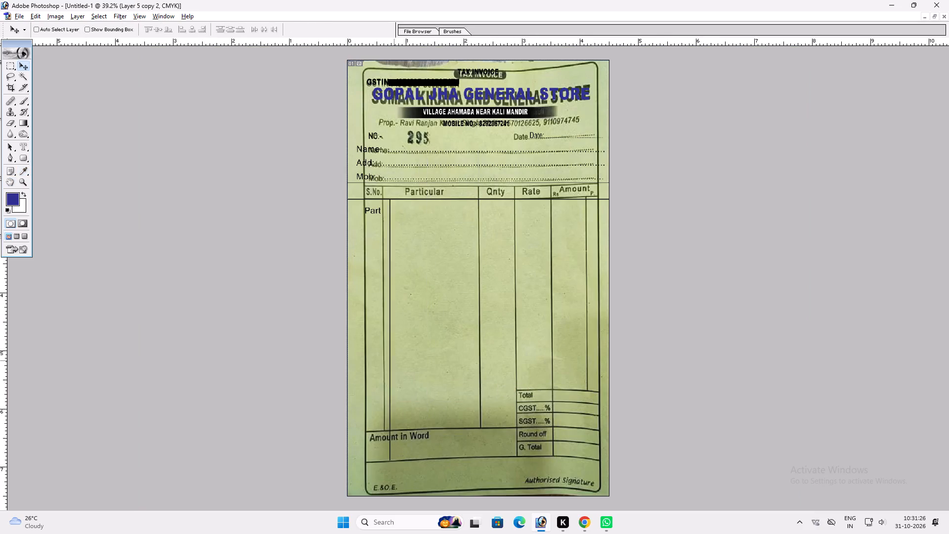
drag(394, 360, 377, 343)
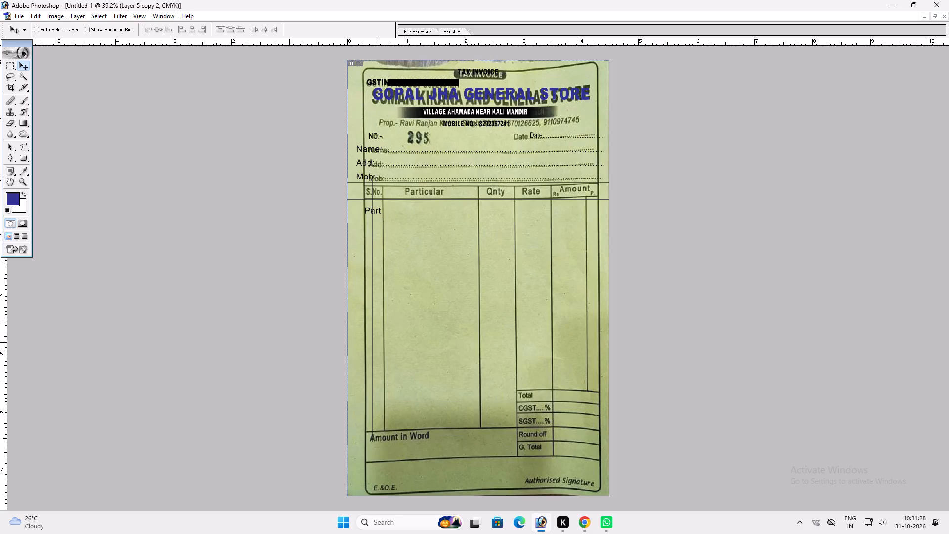
drag(377, 343, 377, 345)
Duplicate the vertical line three times, over the printed Particular/Qnty, Qnty/Rate and Rate/Amount column dividers.
key(ctrl+plus)
key(ctrl+plus)
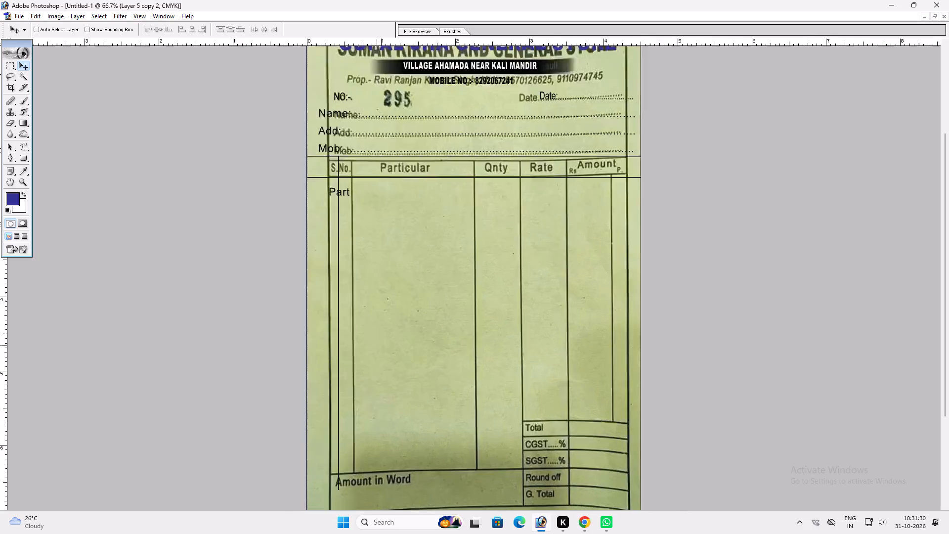
key(space)
key(space)
key(space)
key(space)
key(space)
key(space)
key(space)
drag(377, 345, 391, 466)
shift+click(291, 341)
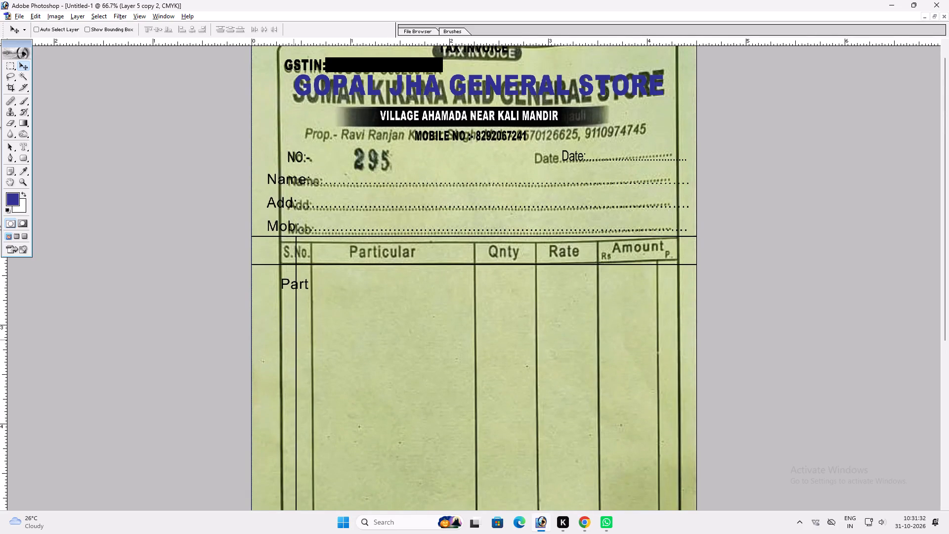
alt+drag(294, 340, 472, 353)
alt+shift+drag(462, 351, 517, 353)
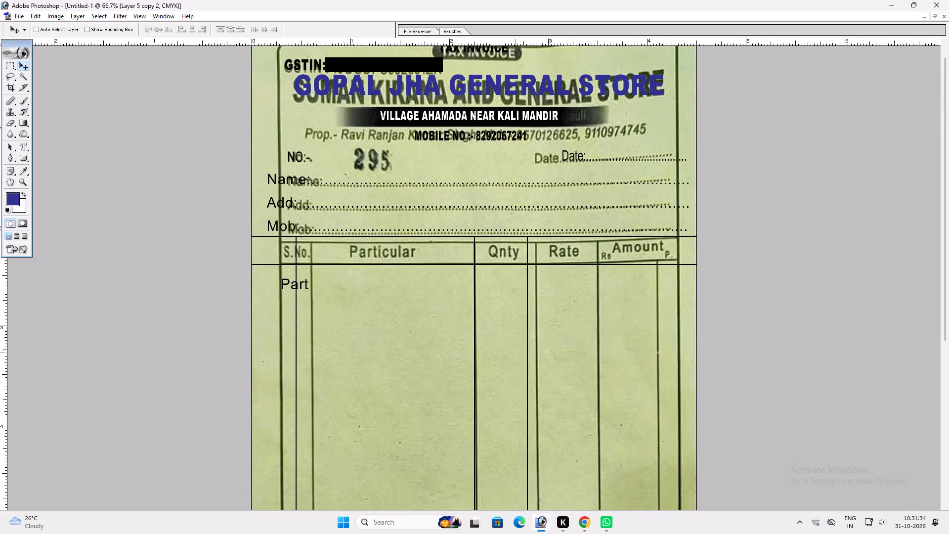
alt+shift+drag(517, 353, 525, 353)
alt+shift+drag(521, 355, 581, 364)
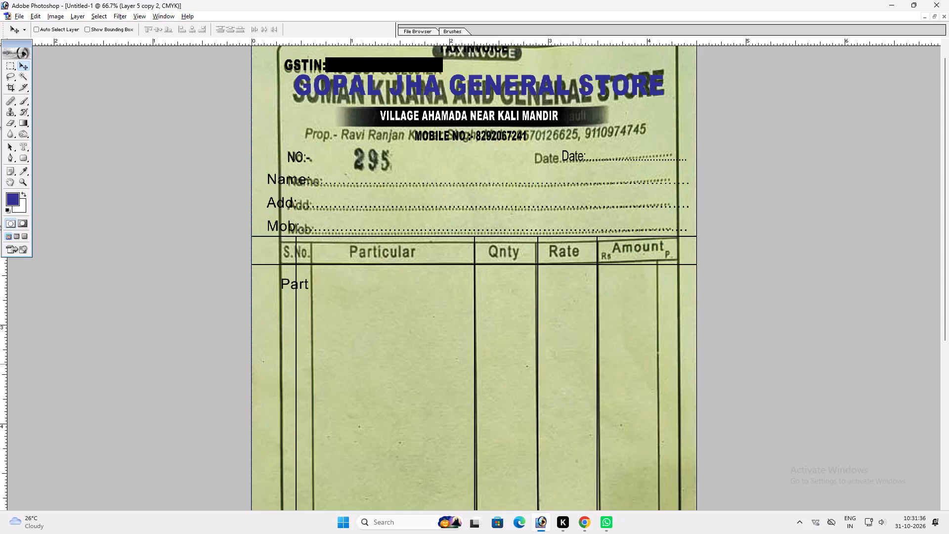
alt+shift+drag(581, 364, 582, 364)
Replace the "Part" text with "Sl. No.".
key(space)
key(t)
click(286, 287)
key(ctrl+a)
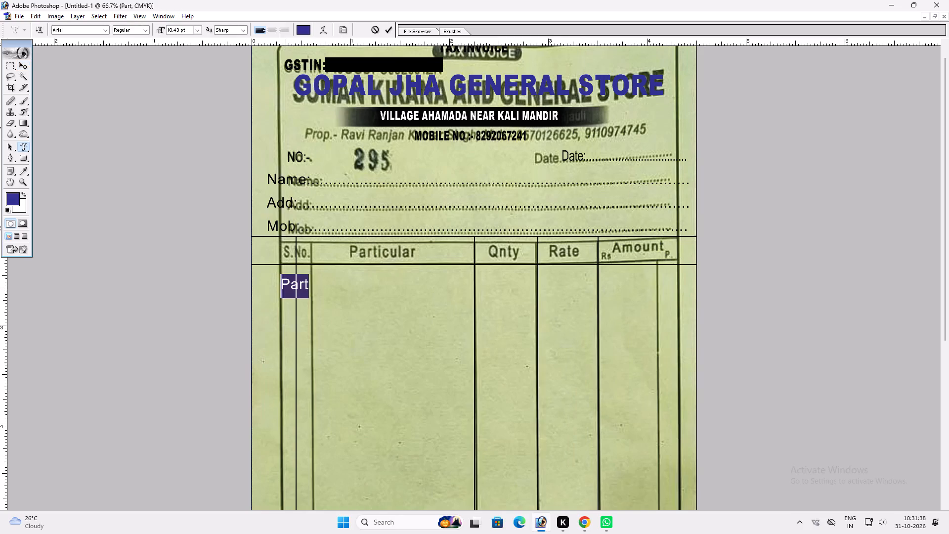
key(shift+s)
key(period)
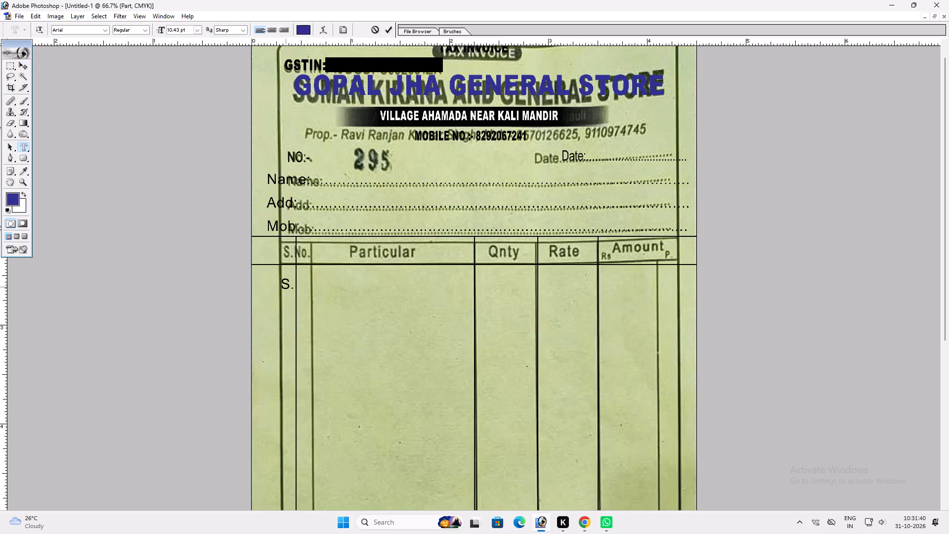
key(BackSpace)
text(l. No.)
key(Return)
key(v)
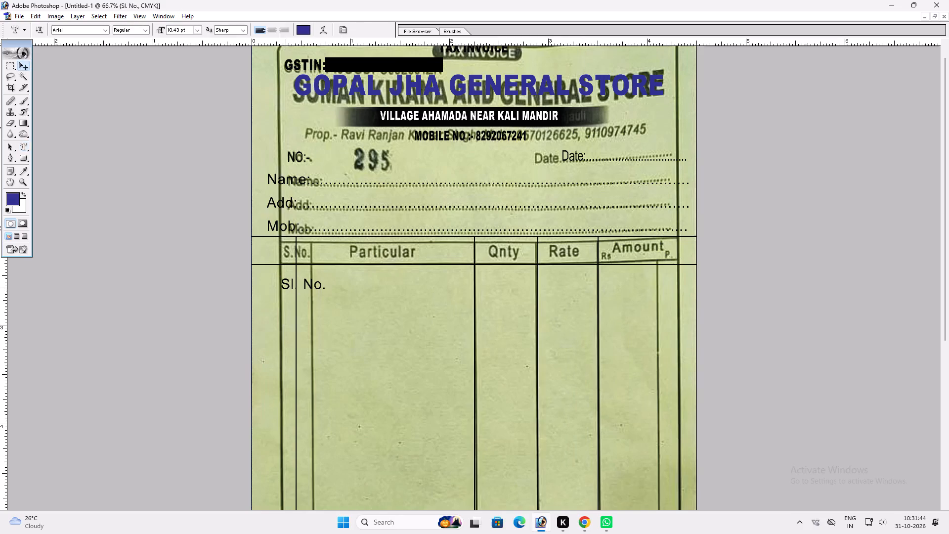
Move the "Sl. No." text into the first column of the header row and shrink it to fit.
drag(308, 295, 286, 264)
key(ctrl+t)
shift+drag(304, 257, 300, 256)
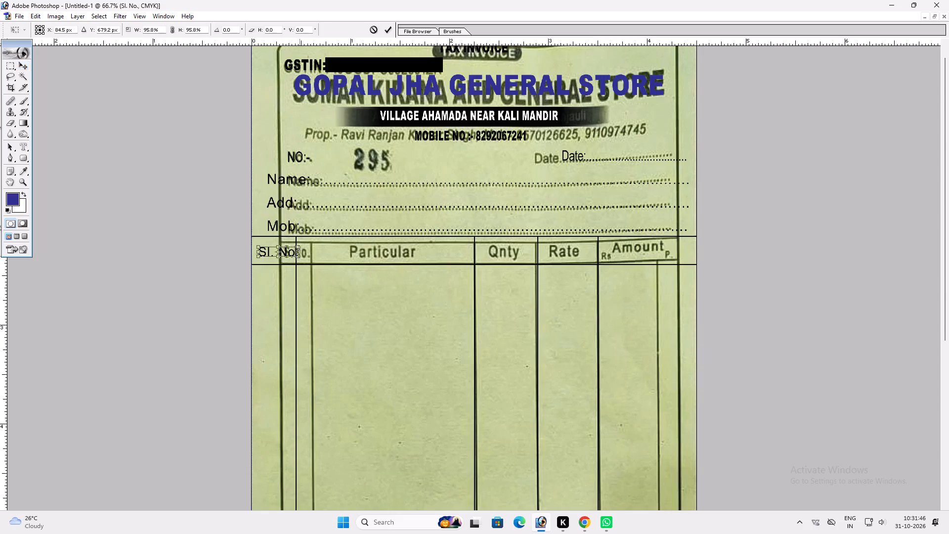
shift+drag(300, 256, 299, 256)
shift+drag(299, 253, 293, 253)
key(Return)
key(v)
key(Up)
key(Up)
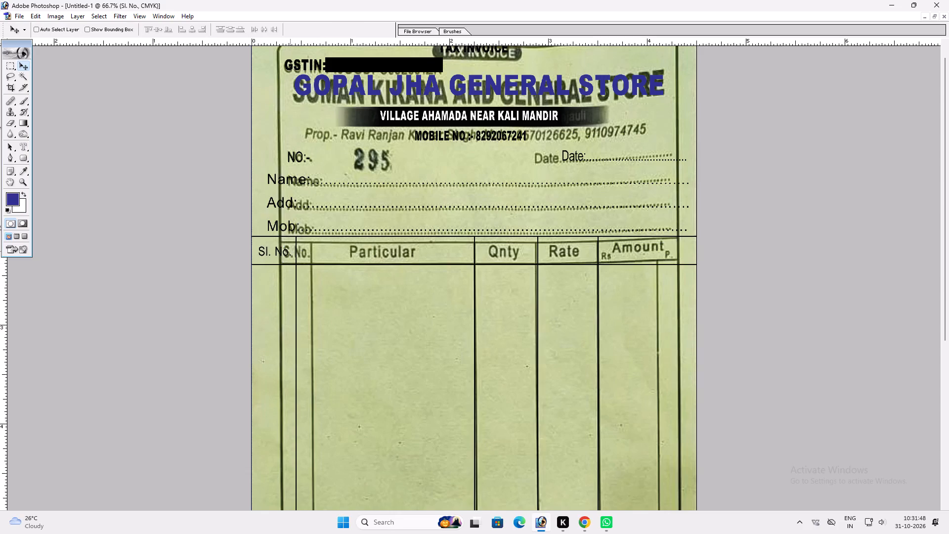
key(Left)
key(Left)
Duplicate the "Sl. No." text into the Particular column's header cell and change the copy to "Particular".
alt+shift+drag(276, 250, 347, 248)
key(t)
click(338, 253)
key(ctrl+a)
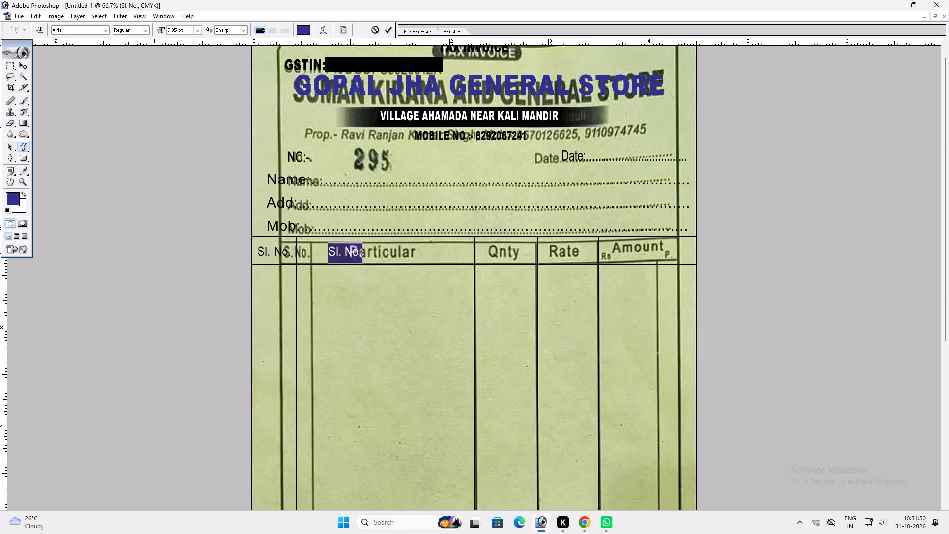
text(Partic)
text(ular)
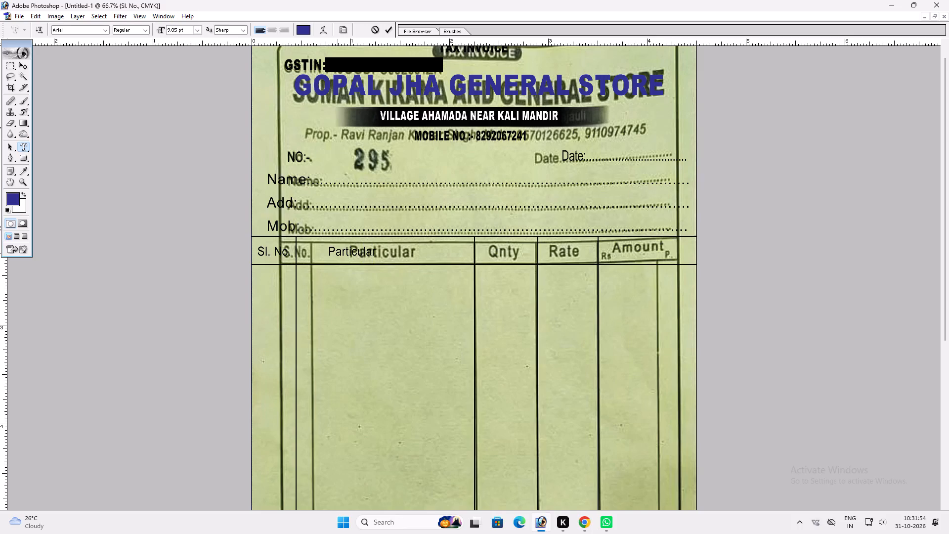
key(Return)
key(v)
Enlarge the "Particular" text and position it over the printed Particular heading.
key(ctrl+t)
shift+drag(375, 255, 386, 254)
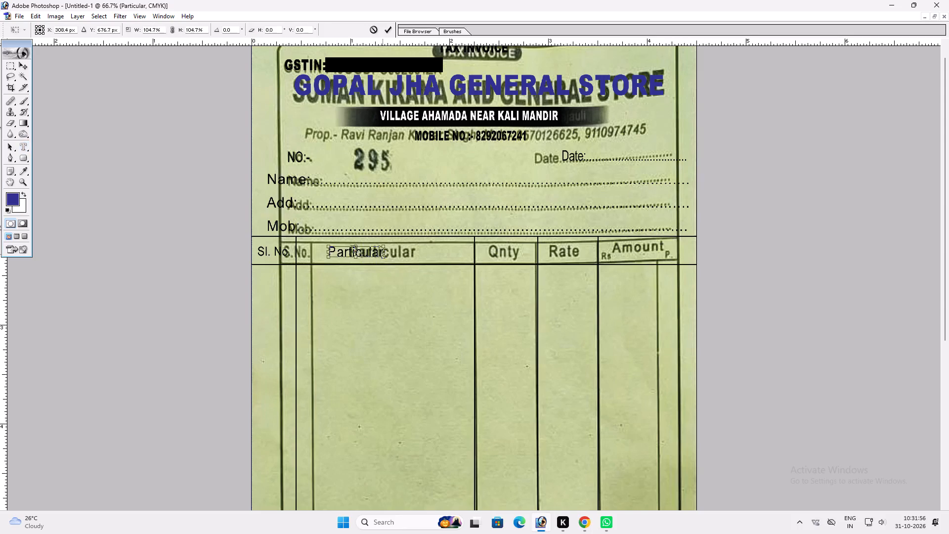
shift+drag(386, 254, 403, 253)
key(shift+Return)
key(v)
drag(381, 269, 388, 267)
key(ctrl+t)
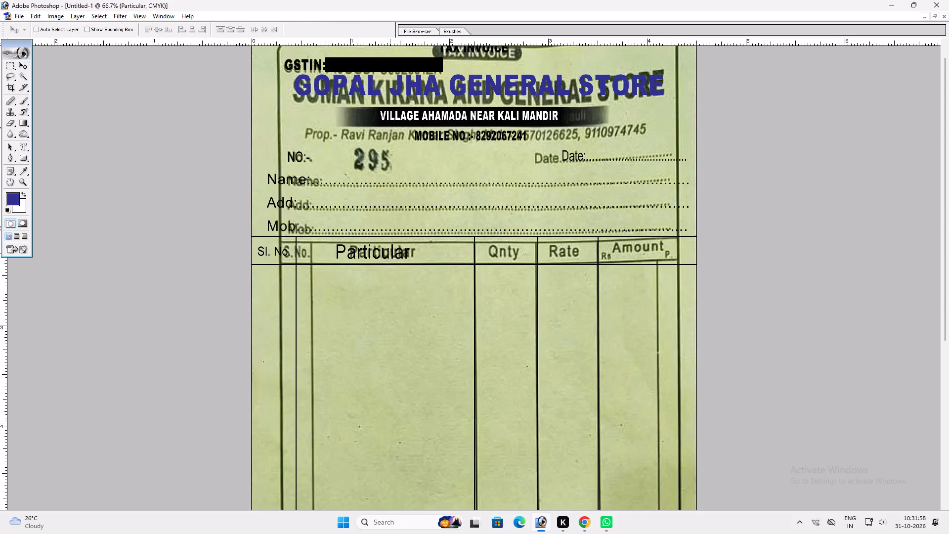
shift+drag(410, 250, 416, 249)
key(shift+Return)
Enlarge the "Sl. No." text so it fills its narrow header cell and adjust its position.
key(t)
click(267, 258)
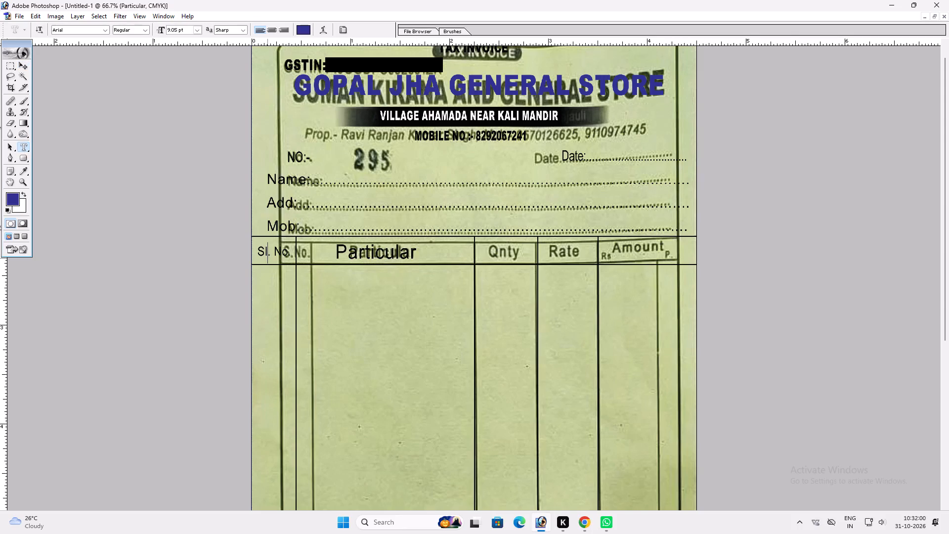
key(ctrl+Return)
key(ctrl+shift+t)
key(v)
drag(266, 258, 270, 258)
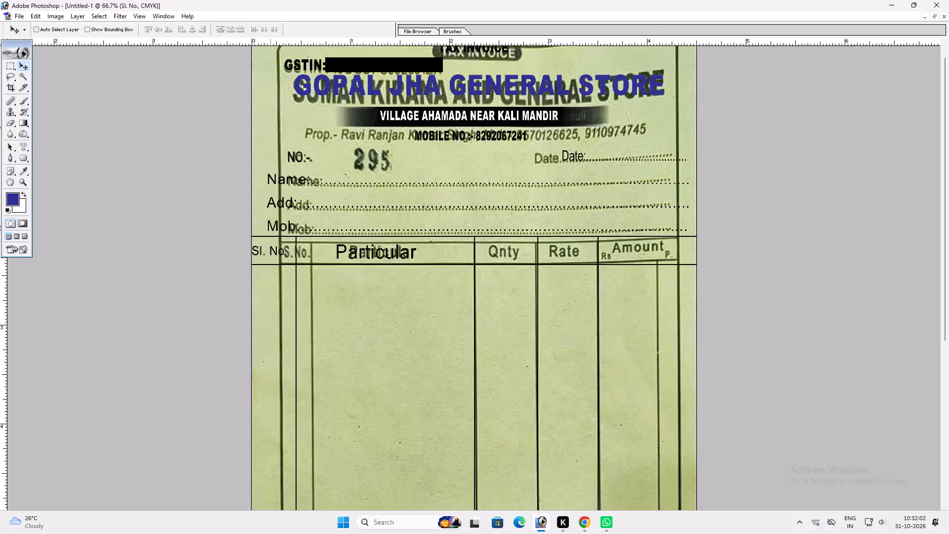
drag(270, 258, 276, 257)
key(ctrl+t)
shift+drag(282, 255, 278, 257)
key(shift+Return)
key(v)
key(Left)
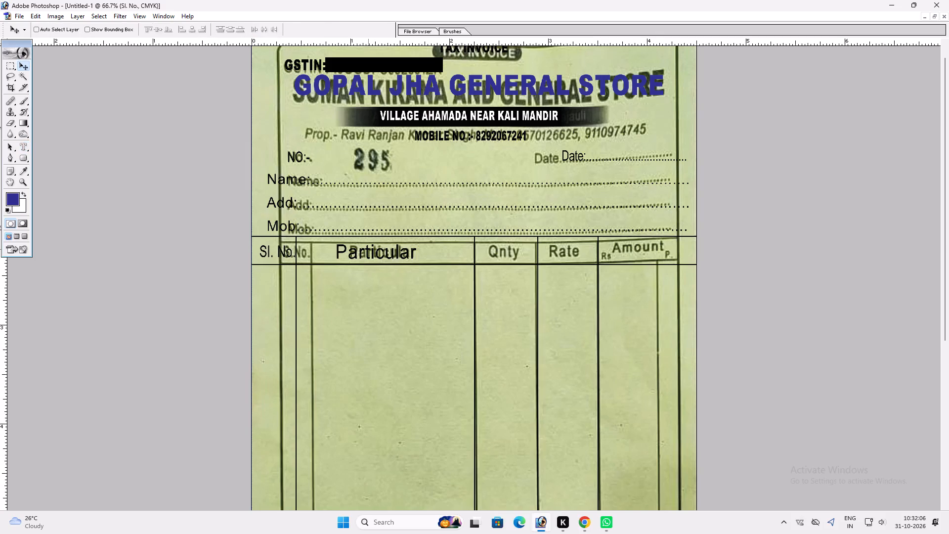
Change the font of the "Sl. No." heading to Times New Roman.
ctrl+click(367, 249)
key(t)
click(276, 258)
key(ctrl+a)
click(76, 29)
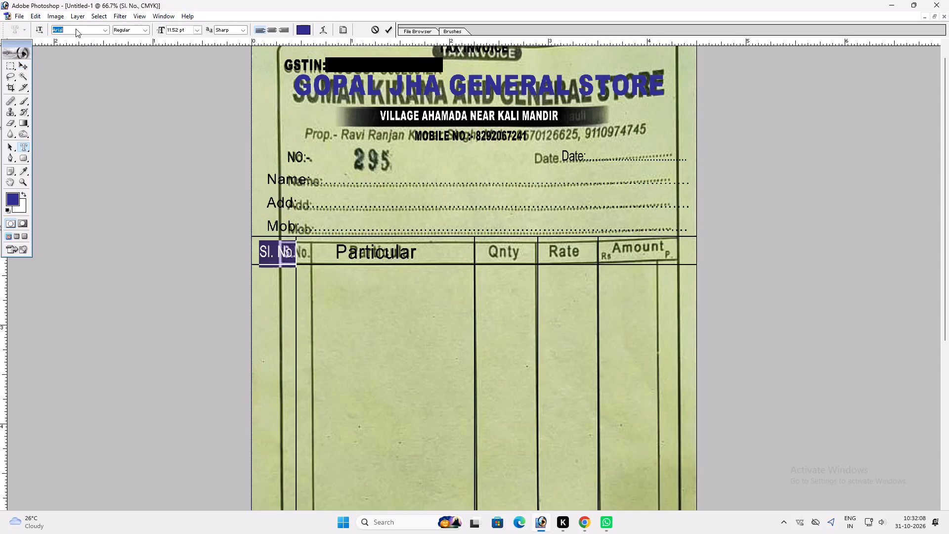
text(time)
key(Return)
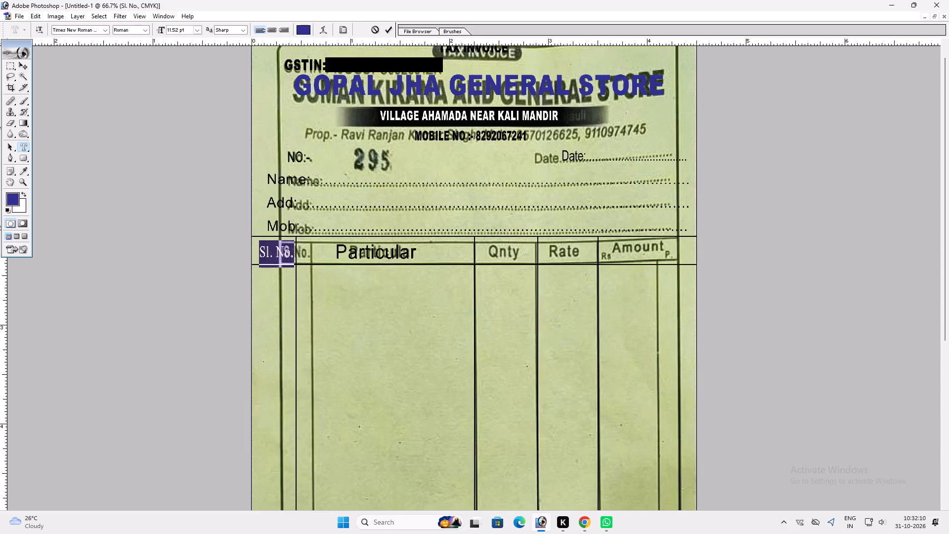
click(383, 245)
key(Return)
Change the "Particular" heading to Times New Roman and shift it slightly within its cell.
click(377, 251)
key(ctrl+a)
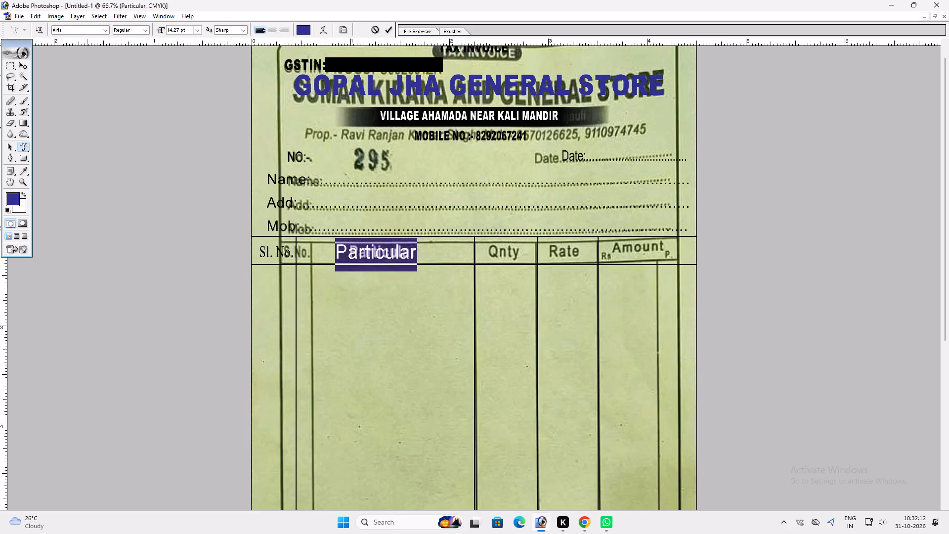
click(76, 26)
double_click(70, 29)
key(t)
text(ime)
key(Return)
key(Return)
key(v)
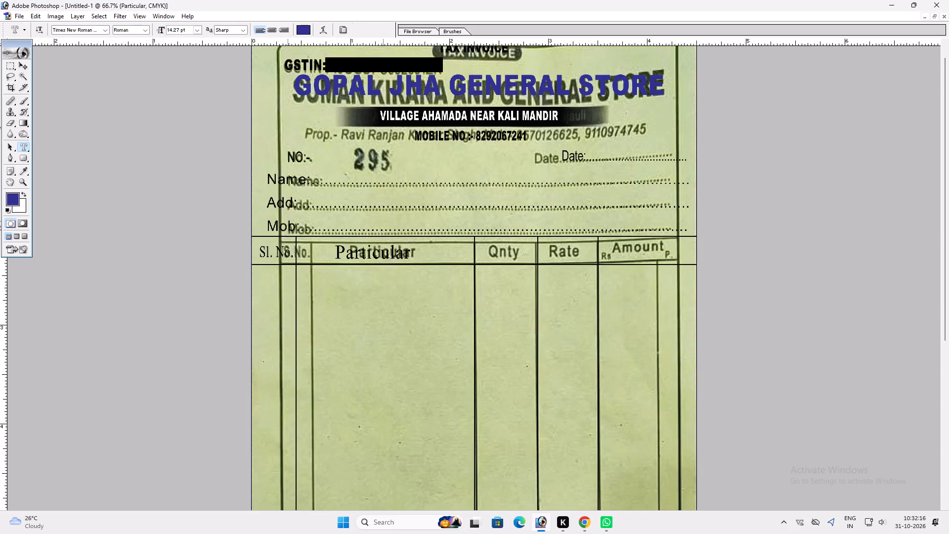
click(390, 258)
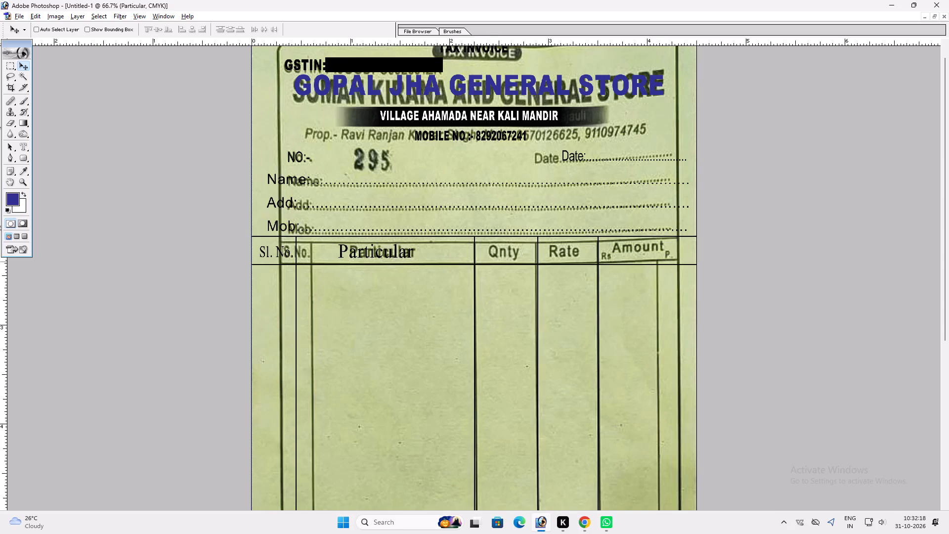
Duplicate the "Particular" heading, change the copy to "Qnty." and place it over the printed Qnty heading.
alt+shift+drag(388, 261, 504, 259)
key(t)
click(495, 256)
key(ctrl+a)
key(shift+q)
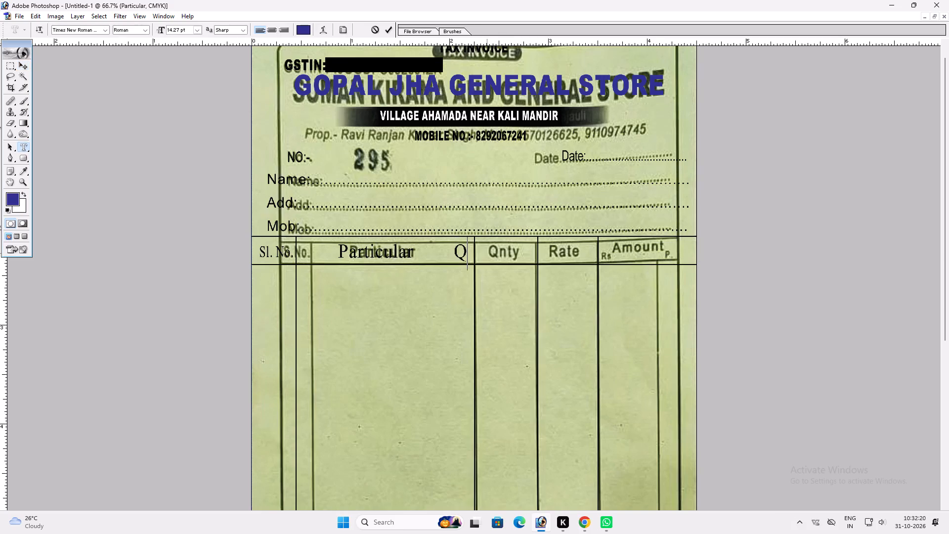
key(u)
key(n)
key(BackSpace)
key(n)
key(BackSpace)
key(BackSpace)
text(nty.)
key(Return)
text(vvv)
shift+drag(475, 261, 504, 261)
key(Up)
Duplicate the "Qnty." heading into the Rate column's header cell and change the copy to "Rate".
key(ctrl+plus)
key(ctrl+plus)
key(space)
drag(499, 262, 172, 249)
key(v)
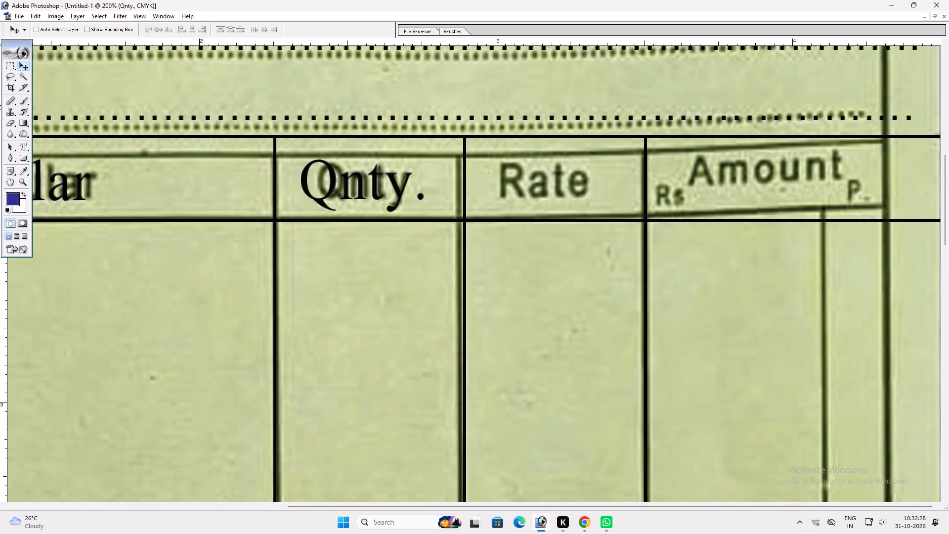
alt+shift+drag(369, 177, 551, 201)
key(t)
click(539, 205)
key(ctrl+a)
key(shift+r)
text(ate)
key(Return)
text(vv)
Duplicate the "Rate" heading, change the copy to "Amount" and place it over the printed Amount heading.
key(space)
drag(593, 202, 236, 221)
key(v)
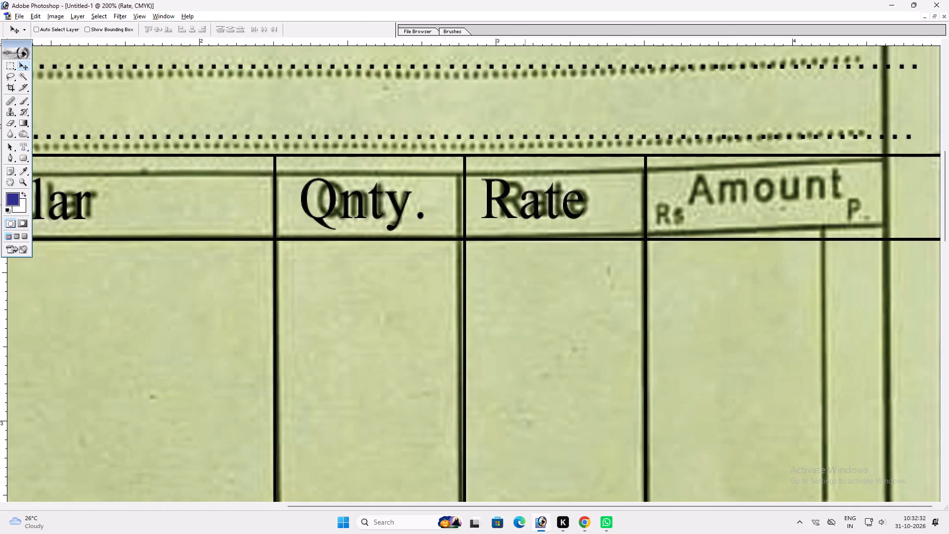
alt+shift+drag(522, 205, 783, 211)
key(t)
click(760, 221)
key(ctrl+a)
key(shift+a)
key(m)
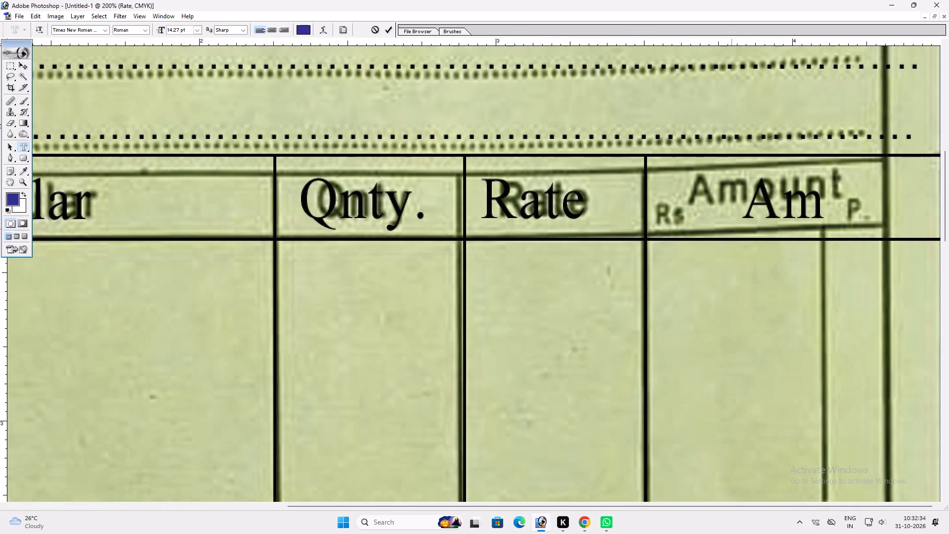
key(o)
text(unt)
key(Return)
text(vvv)
key(v)
drag(776, 221, 711, 205)
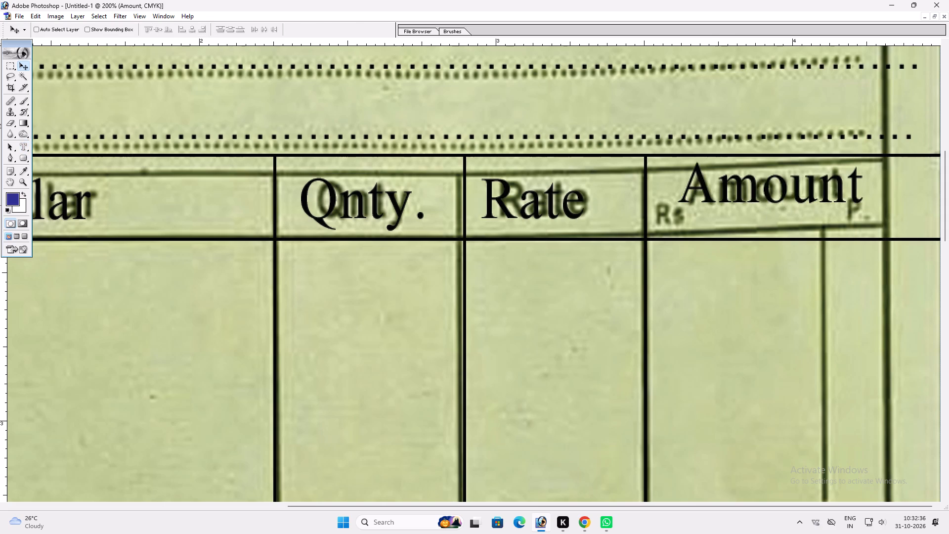
drag(711, 205, 708, 205)
Shrink the "Amount" heading to about the width of the printed word and align it in the upper part of its cell.
key(ctrl+t)
shift+drag(866, 198, 842, 194)
shift+drag(857, 201, 856, 201)
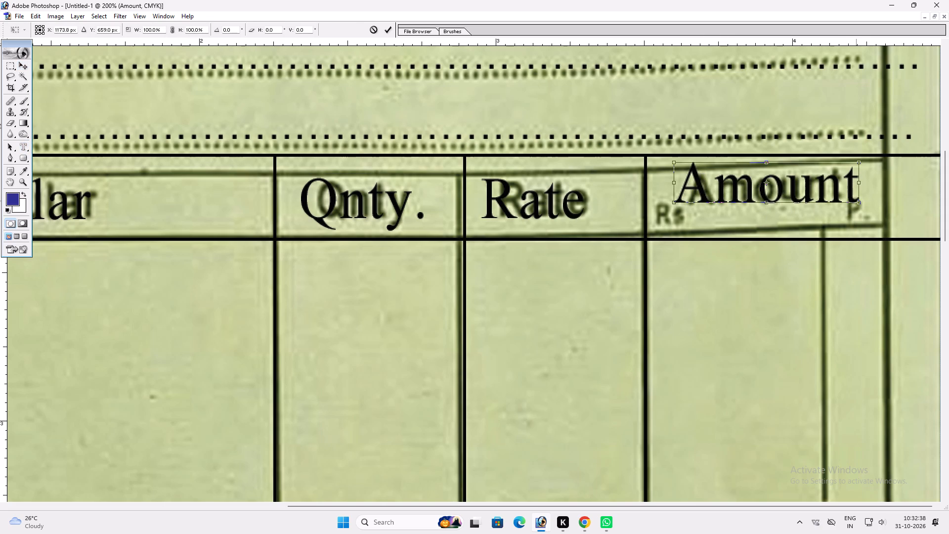
shift+drag(856, 201, 827, 192)
key(shift+Return)
key(v)
drag(780, 197, 794, 196)
Duplicate the "Amount" heading, change the copy to "Rs" and place it over the printed Rs label.
alt+shift+drag(790, 192, 789, 208)
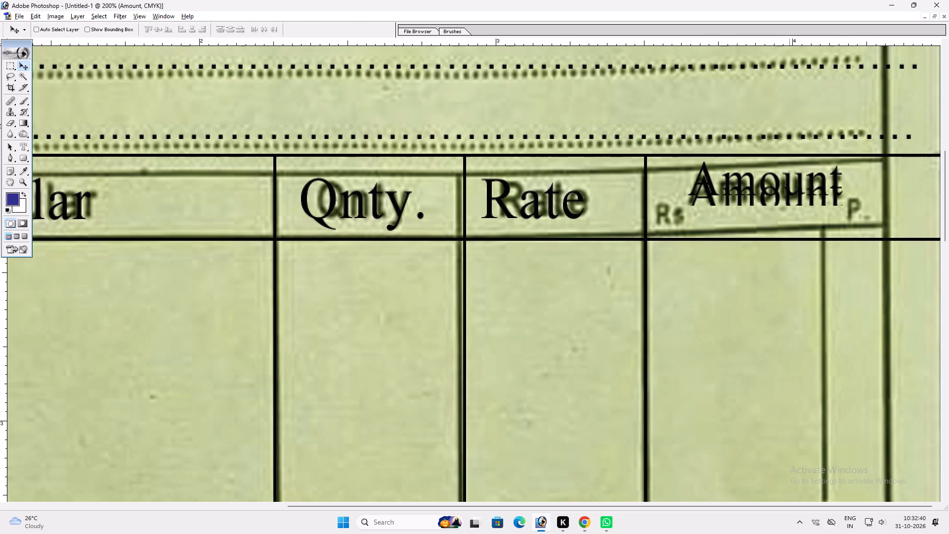
alt+shift+drag(789, 208, 787, 215)
key(t)
click(778, 214)
key(ctrl+a)
key(shift+r)
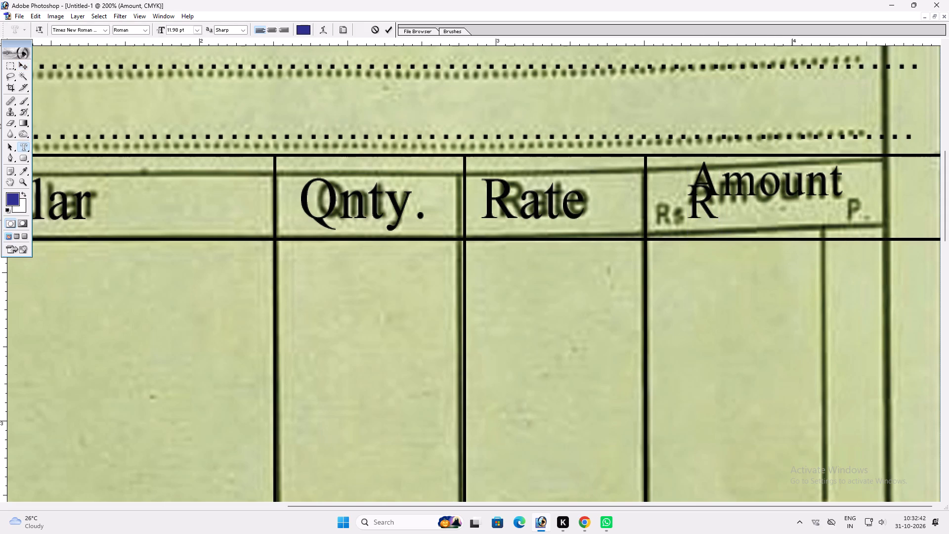
drag(790, 221, 752, 229)
key(s)
key(Return)
Shrink the "Rs" label to about the printed size and set it in the lower part of the Amount header cell.
key(v)
key(ctrl+t)
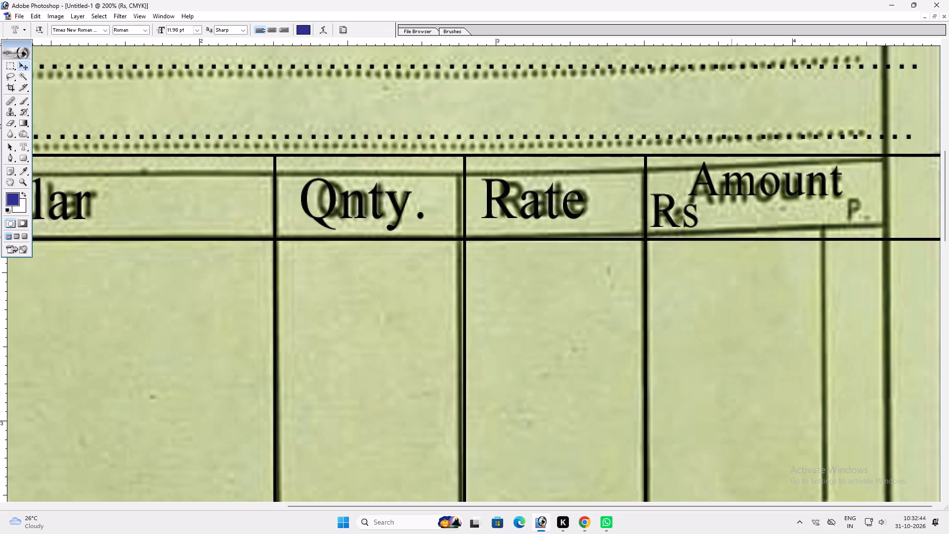
shift+drag(700, 190, 668, 203)
key(shift+Return)
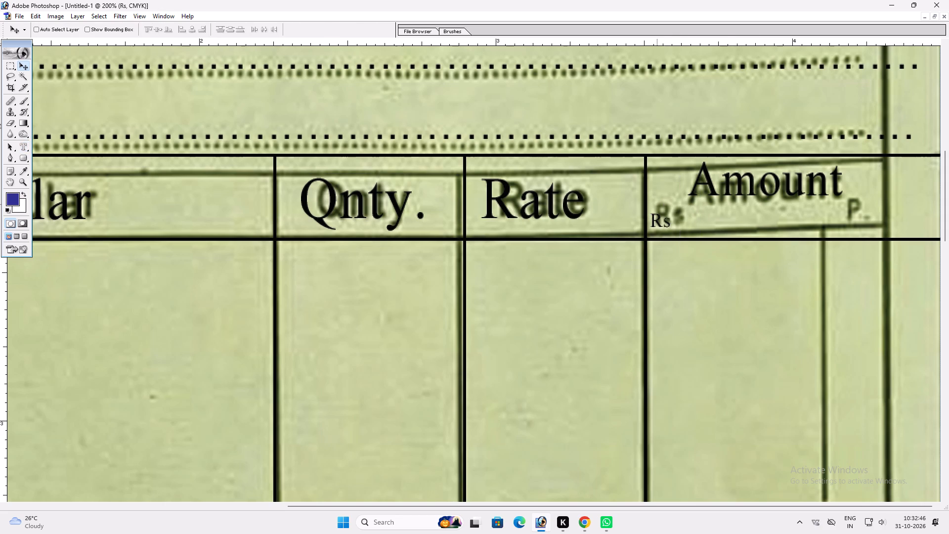
key(v)
drag(667, 214, 673, 204)
key(ctrl+t)
shift+drag(674, 217, 693, 223)
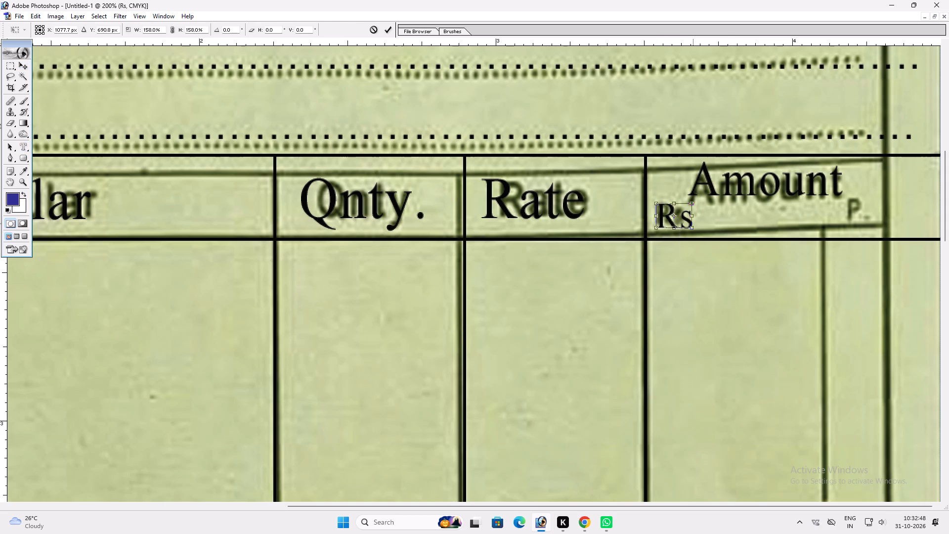
shift+drag(693, 223, 692, 223)
key(shift+Return)
key(v)
drag(679, 226, 676, 232)
Duplicate the "Rs" label, change the copy to "P." and place it by the printed P. in the Amount header cell.
alt+shift+drag(667, 229, 843, 214)
key(t)
click(842, 218)
key(ctrl+a)
text(P.)
key(Return)
text(vv)
drag(845, 220, 858, 215)
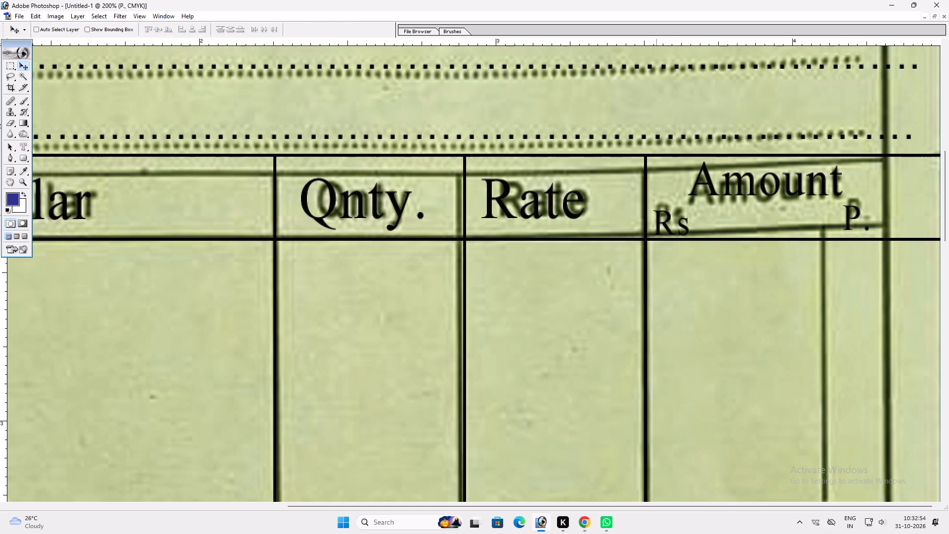
Duplicate the line between Rate and Amount onto the printed rupees/paise divider, starting just below the header row.
ctrl+click(646, 156)
ctrl+click(644, 160)
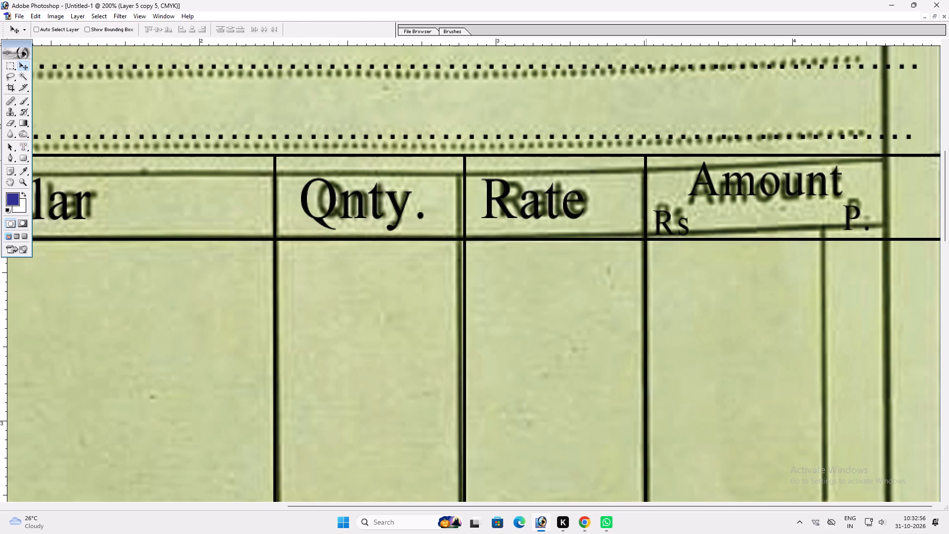
ctrl+click(647, 160)
alt+drag(647, 160, 787, 275)
key(space)
drag(807, 291, 643, 198)
key(v)
drag(800, 239, 837, 218)
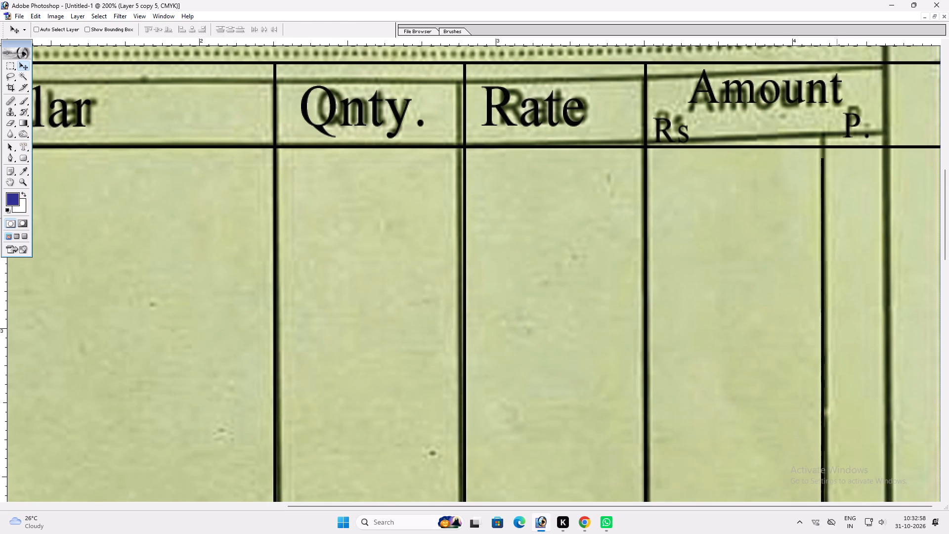
drag(837, 218, 839, 206)
Duplicate the table header's horizontal line and place the copy across the lower ends of the redrawn column lines.
key(space)
key(space)
key(space)
key(space)
key(space)
right_click(751, 256)
drag(754, 256, 772, 261)
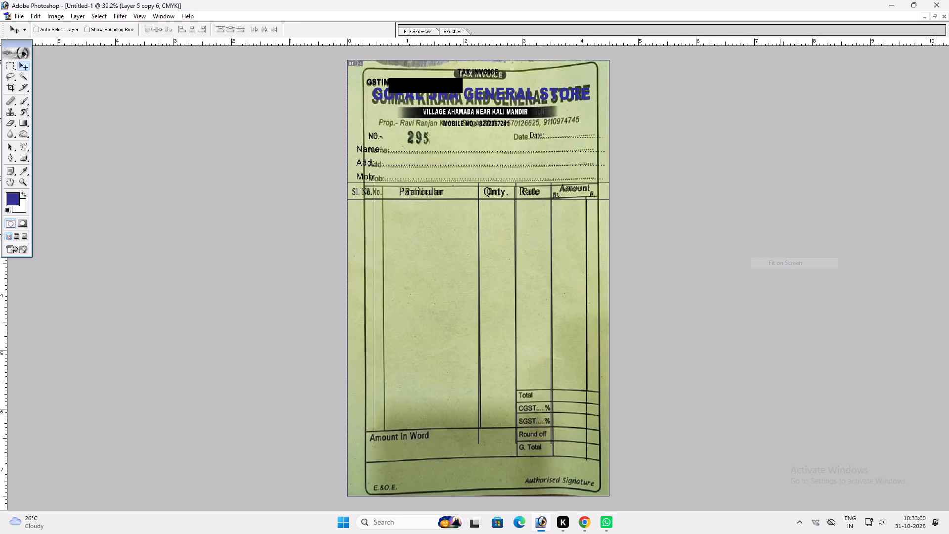
key(v)
key(ctrl+plus)
key(ctrl+plus)
key(space)
key(space)
key(space)
key(space)
key(space)
key(space)
key(space)
key(space)
key(space)
drag(567, 386, 566, 363)
key(v)
ctrl+click(431, 120)
alt+drag(430, 120, 431, 255)
key(space)
drag(431, 247, 406, 78)
key(v)
drag(407, 139, 397, 422)
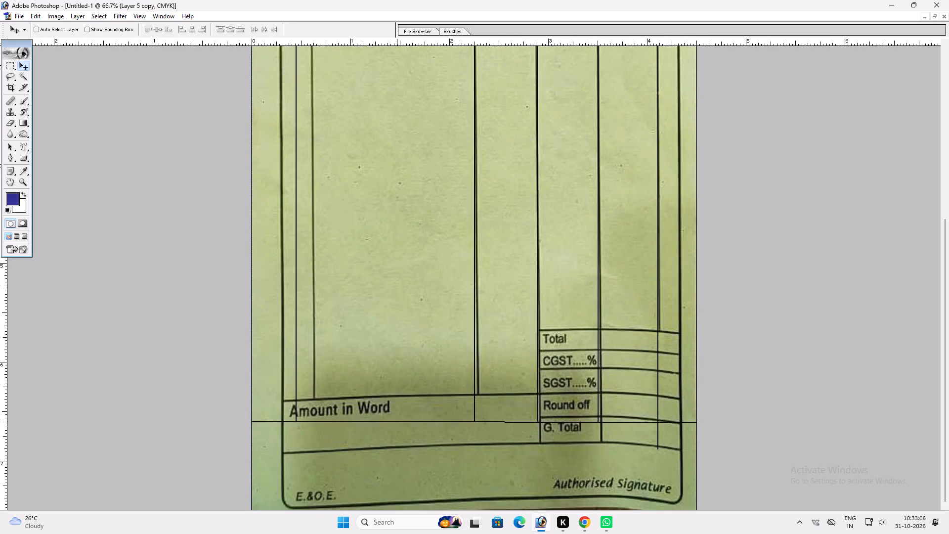
drag(397, 422, 398, 422)
Examine how the copied horizontal line meets the column lines' lower ends and sits on the whole invoice.
key(ctrl+plus)
key(ctrl+plus)
key(space)
key(space)
key(space)
key(space)
key(space)
key(space)
key(space)
key(space)
key(space)
key(space)
key(space)
key(space)
key(space)
key(space)
key(space)
key(space)
key(space)
key(space)
key(space)
key(space)
drag(460, 421, 517, 21)
drag(533, 368, 365, 199)
drag(673, 311, 603, 284)
right_drag(565, 272, 589, 282)
click(592, 283)
click(618, 290)
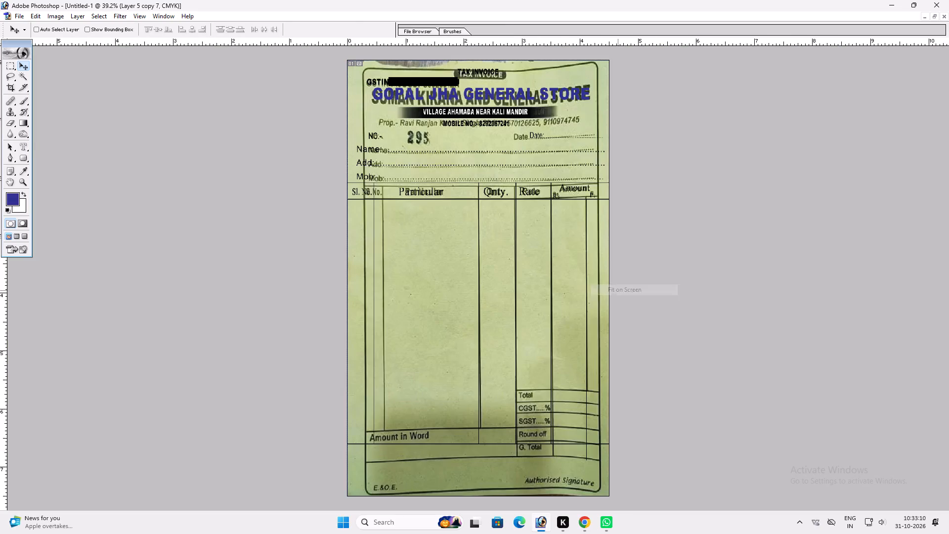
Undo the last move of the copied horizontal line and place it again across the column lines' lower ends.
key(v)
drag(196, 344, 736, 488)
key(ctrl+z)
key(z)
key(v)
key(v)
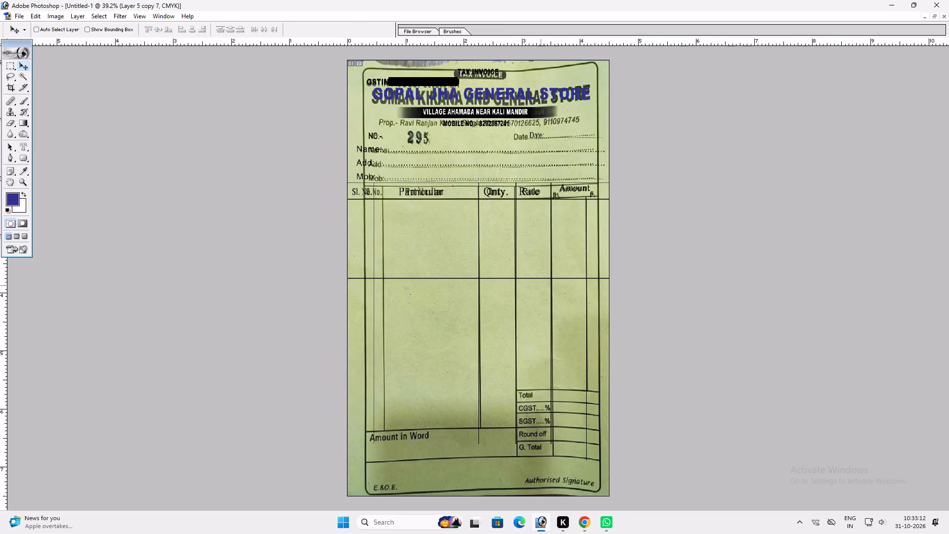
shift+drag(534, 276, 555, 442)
Delete the part of the rupees/paise divider that extends below the bottom horizontal line.
key(z)
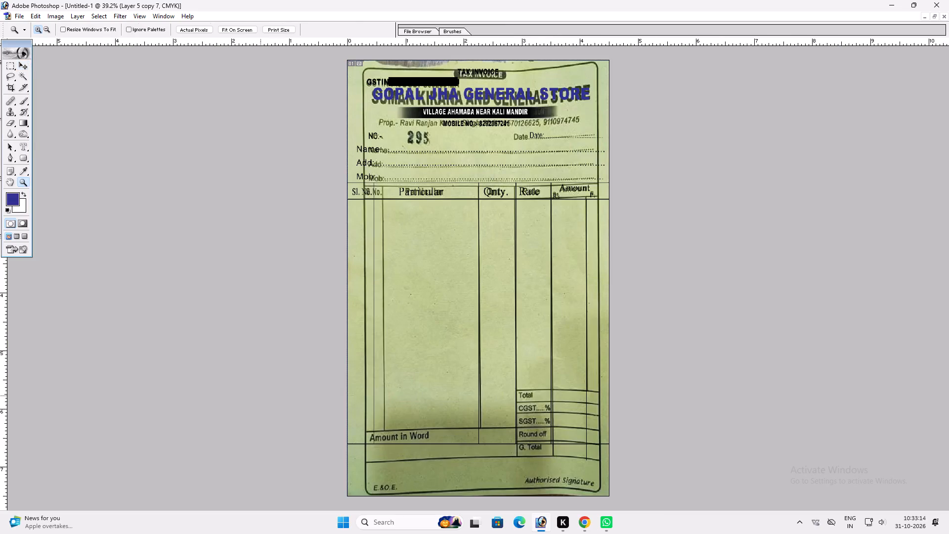
drag(259, 394, 692, 463)
key(space)
key(space)
key(space)
key(space)
key(space)
key(space)
key(space)
key(space)
key(space)
key(space)
key(space)
key(space)
key(space)
key(space)
key(space)
key(space)
key(space)
key(space)
key(space)
key(space)
drag(571, 452, 561, 313)
key(v)
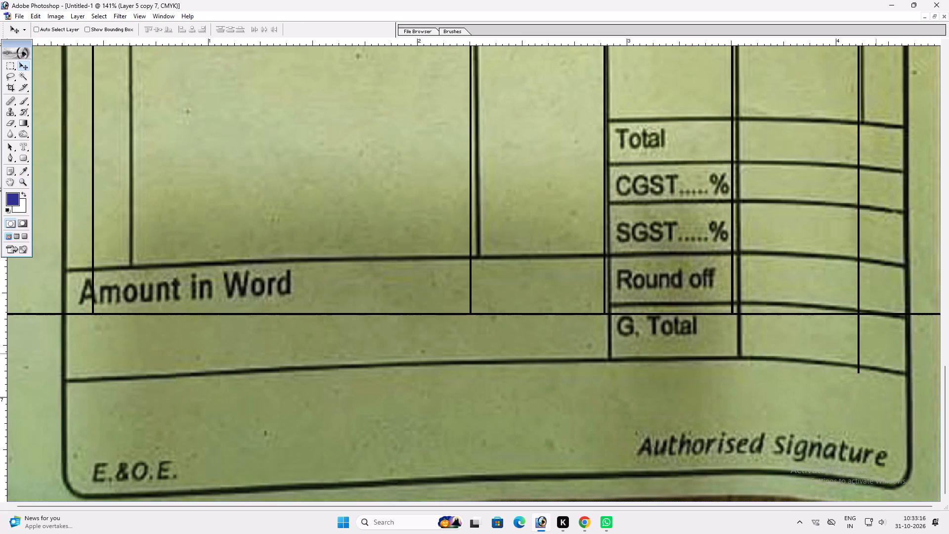
ctrl+click(858, 355)
key(m)
drag(923, 415, 847, 352)
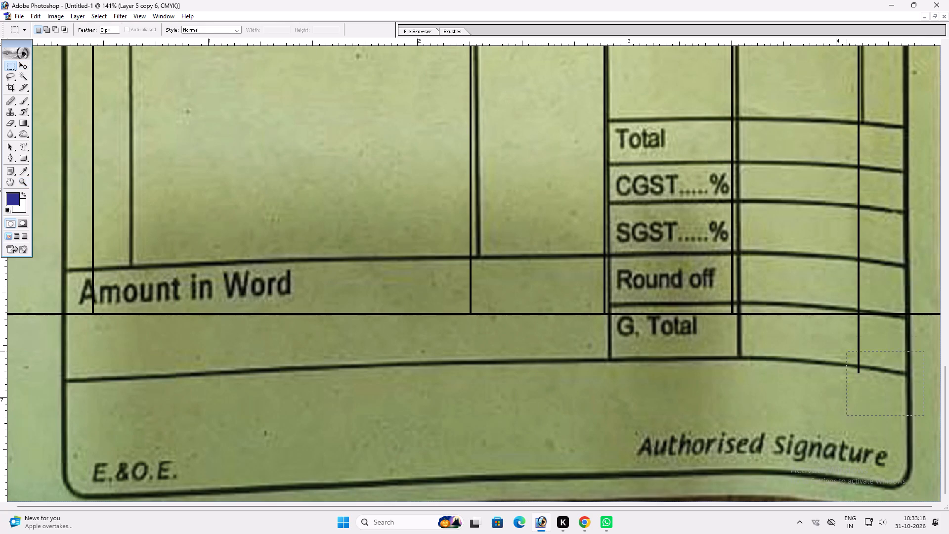
drag(847, 352, 823, 315)
key(Delete)
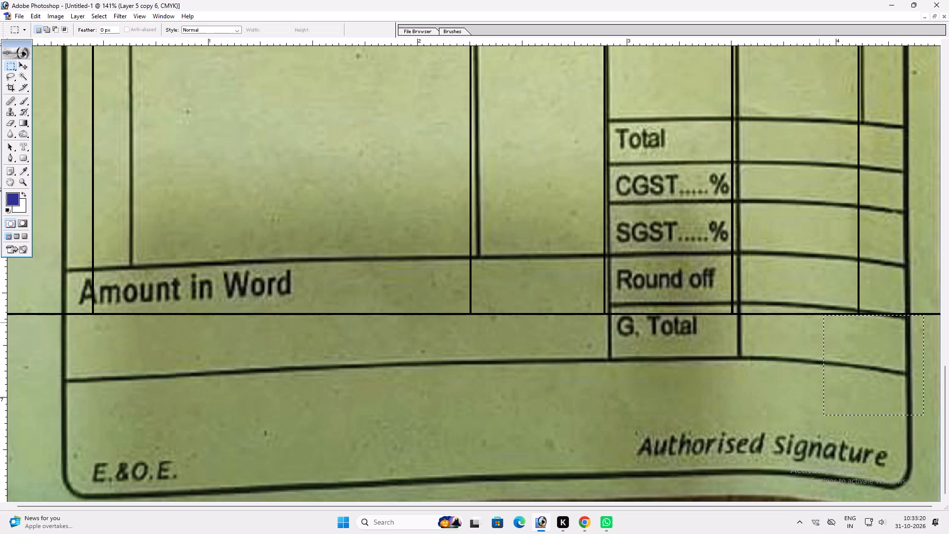
key(ctrl+d)
Duplicate the bottom horizontal line up to the printed line above "Amount in Word".
key(v)
key(v)
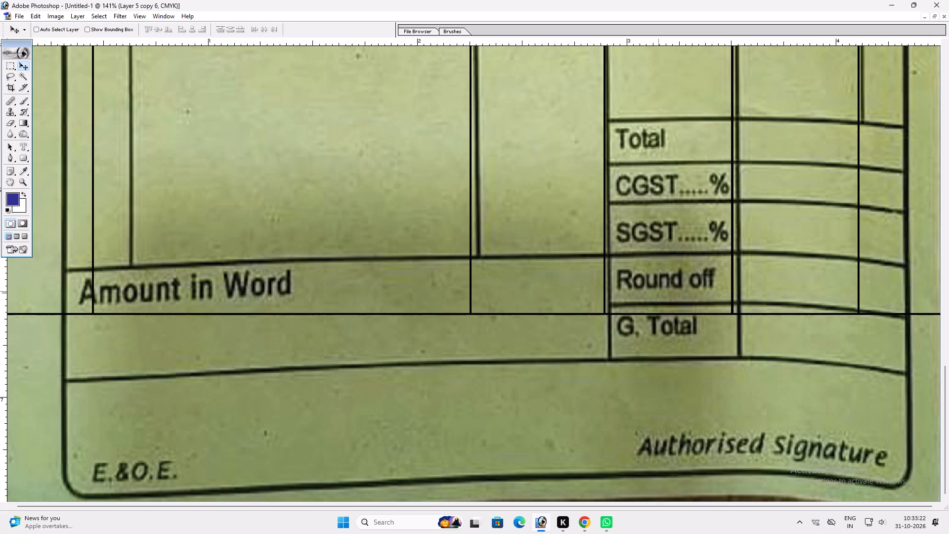
key(v)
ctrl+click(643, 314)
alt+drag(642, 314, 641, 257)
Move the line between Particular and Qnty about 0.07 inch toward the Rate column.
key(space)
drag(565, 329, 675, 324)
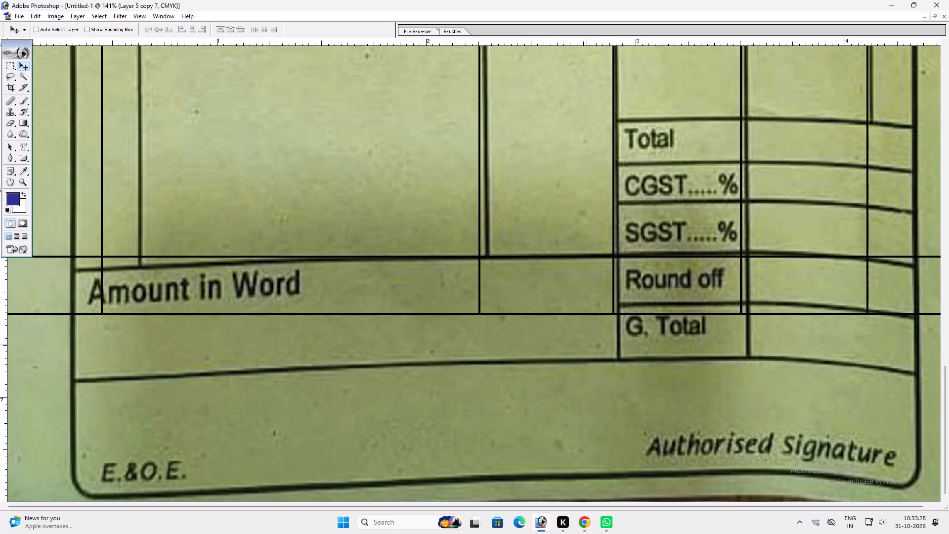
ctrl+click(480, 310)
drag(480, 309, 494, 310)
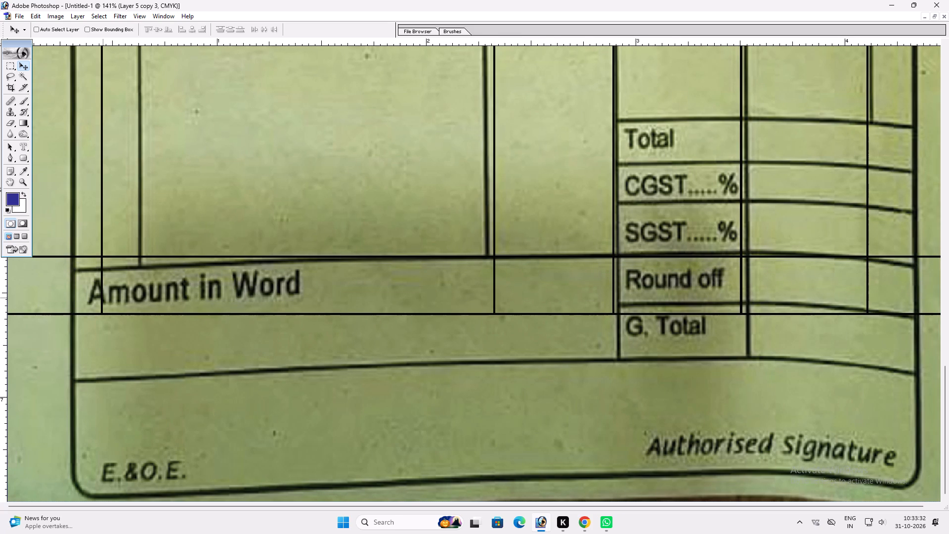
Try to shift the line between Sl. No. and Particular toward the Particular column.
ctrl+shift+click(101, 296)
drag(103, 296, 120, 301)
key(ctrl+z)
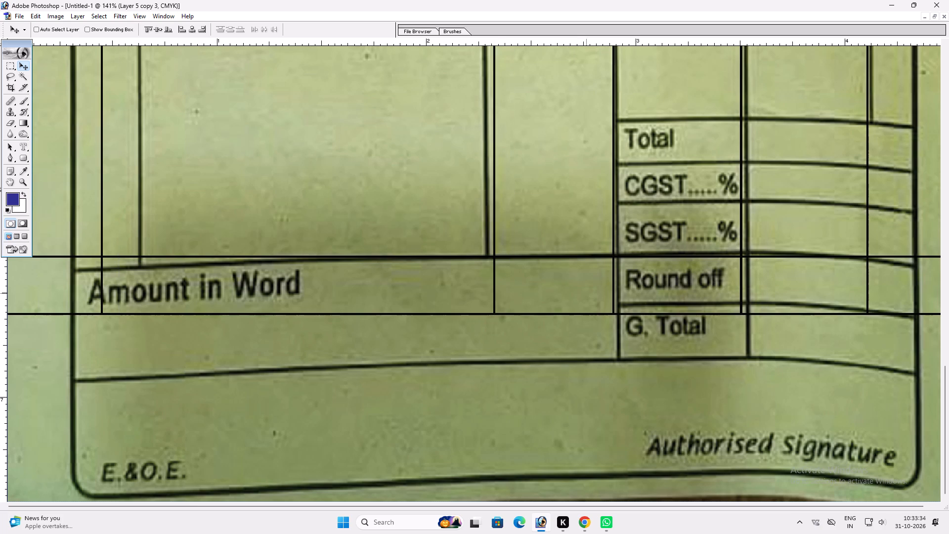
Move the scanned invoice image about 0.7 inch toward the page's top edge, leaving the drawn table lines in place.
ctrl+click(589, 283)
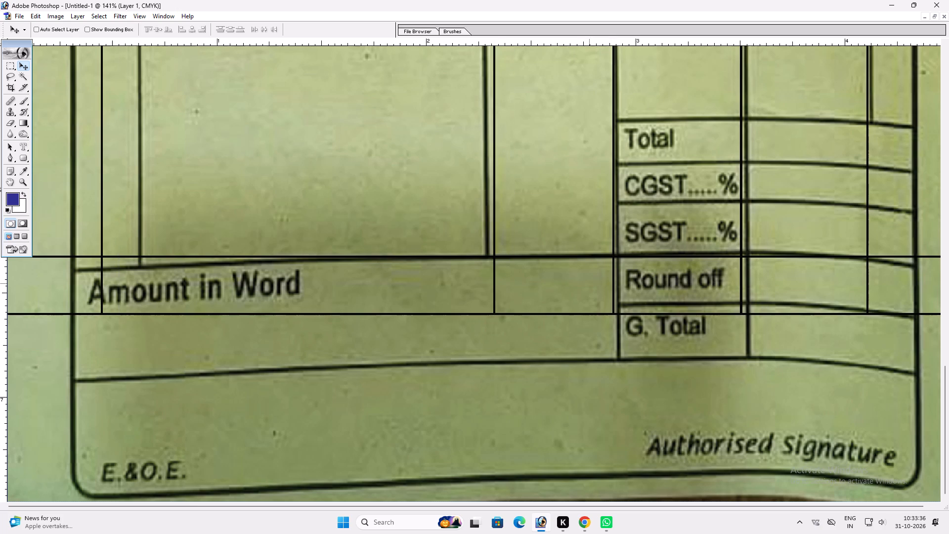
drag(588, 282, 591, 436)
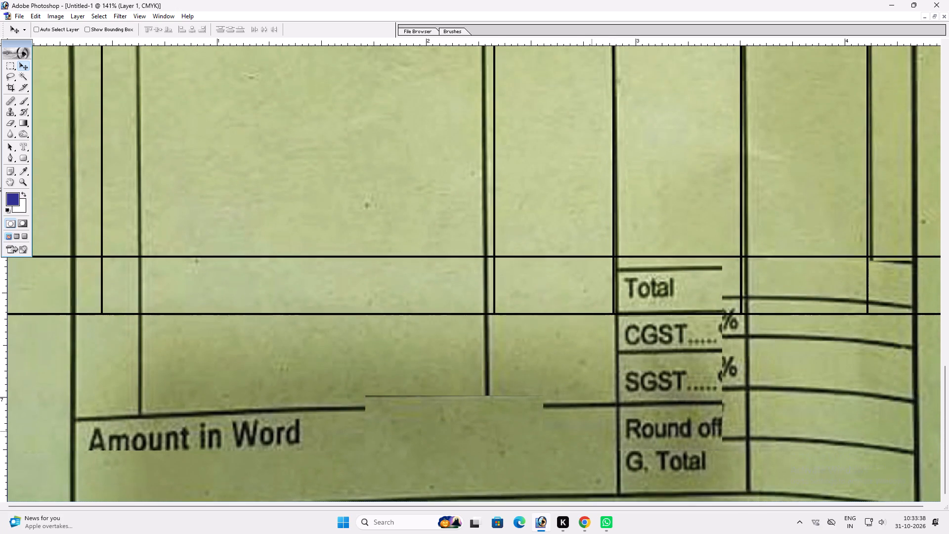
drag(591, 436, 588, 453)
key(space)
key(space)
key(space)
key(space)
key(space)
key(space)
key(space)
key(space)
key(space)
key(space)
key(space)
key(space)
key(space)
key(space)
key(space)
key(space)
key(space)
key(space)
key(space)
key(space)
drag(628, 414, 626, 400)
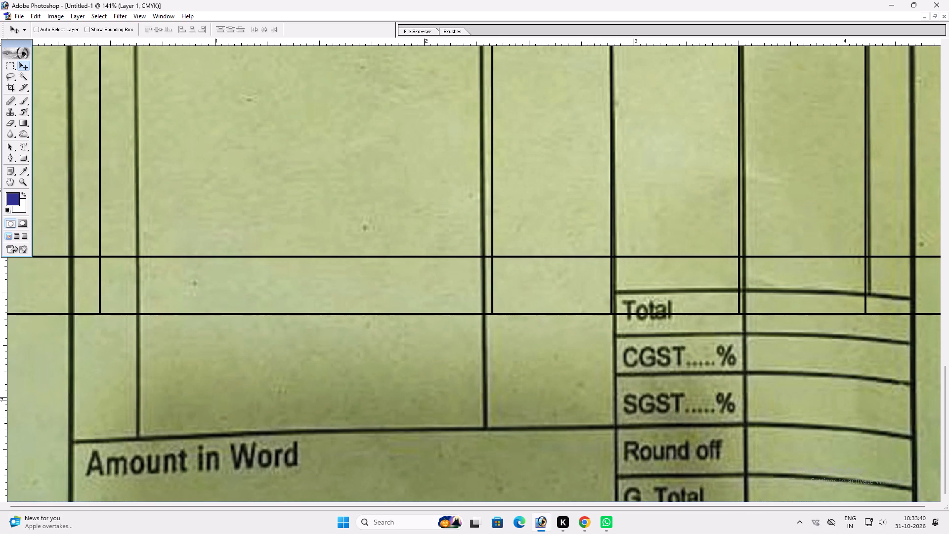
drag(626, 400, 625, 378)
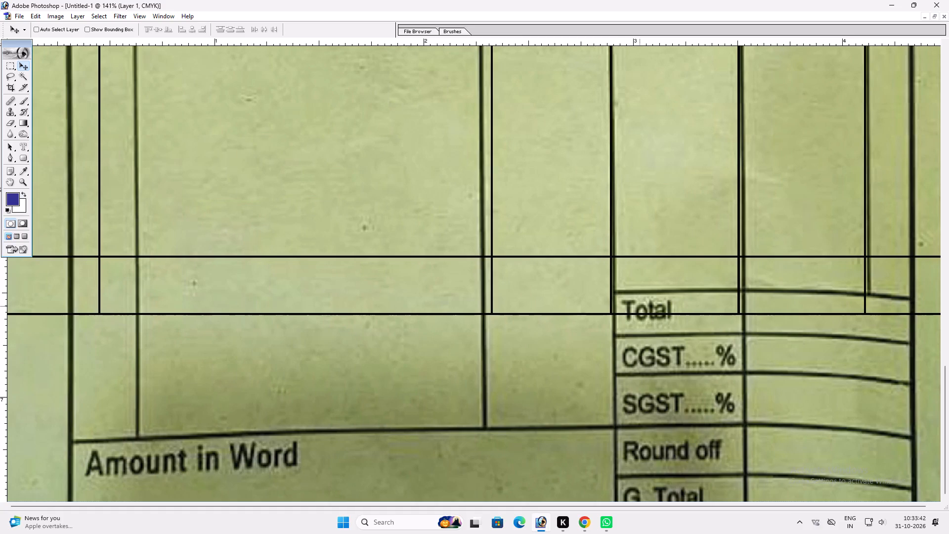
key(space)
key(space)
key(space)
key(space)
key(space)
key(space)
key(space)
drag(656, 377, 648, 251)
ctrl+click(647, 350)
drag(647, 356, 658, 103)
shift+drag(661, 231, 656, 175)
key(space)
right_drag(596, 209, 619, 215)
drag(624, 217, 630, 218)
key(v)
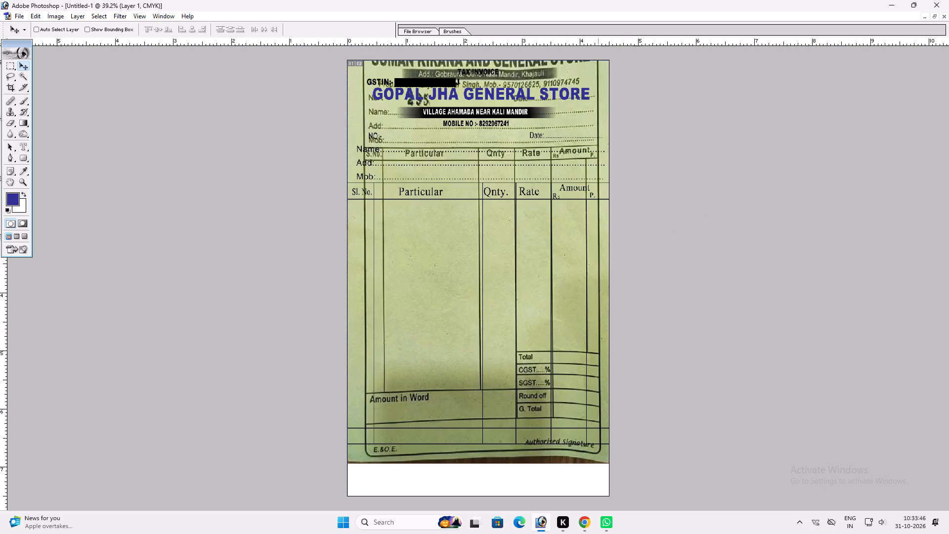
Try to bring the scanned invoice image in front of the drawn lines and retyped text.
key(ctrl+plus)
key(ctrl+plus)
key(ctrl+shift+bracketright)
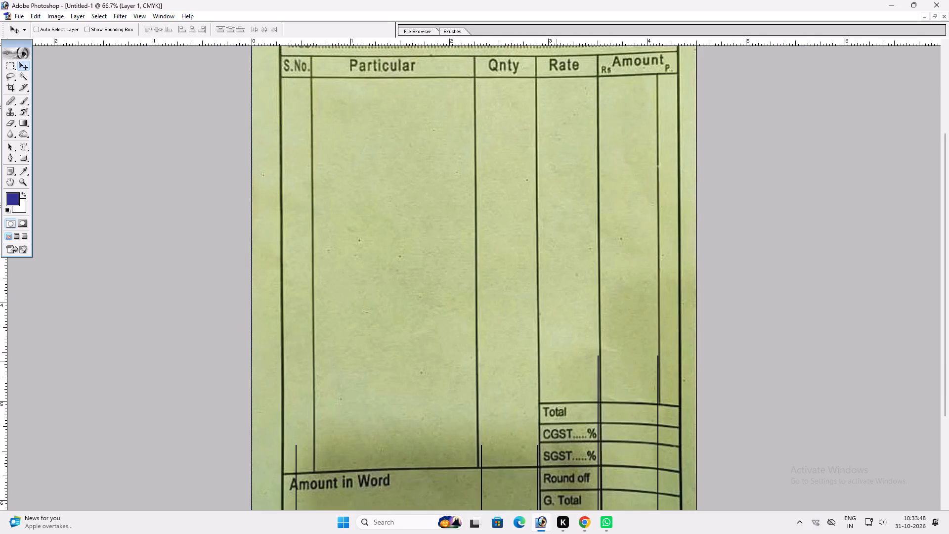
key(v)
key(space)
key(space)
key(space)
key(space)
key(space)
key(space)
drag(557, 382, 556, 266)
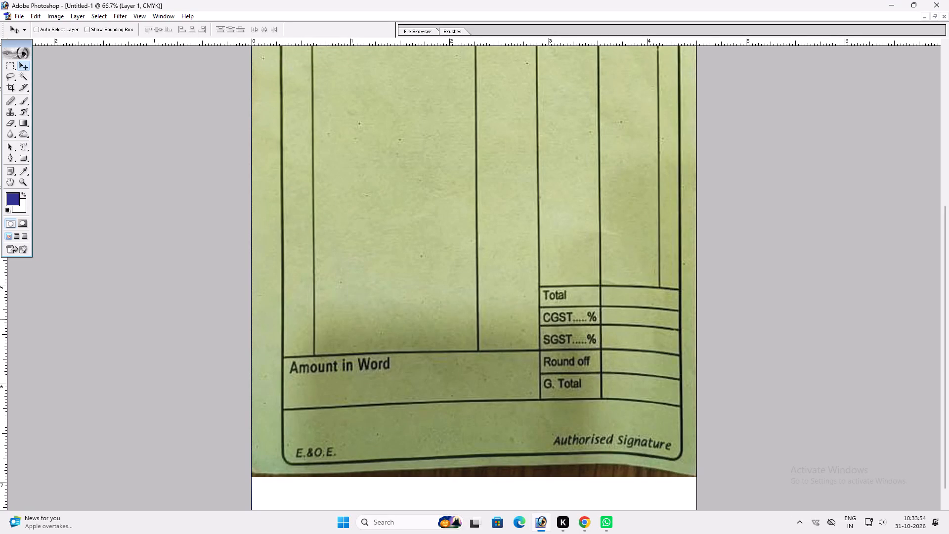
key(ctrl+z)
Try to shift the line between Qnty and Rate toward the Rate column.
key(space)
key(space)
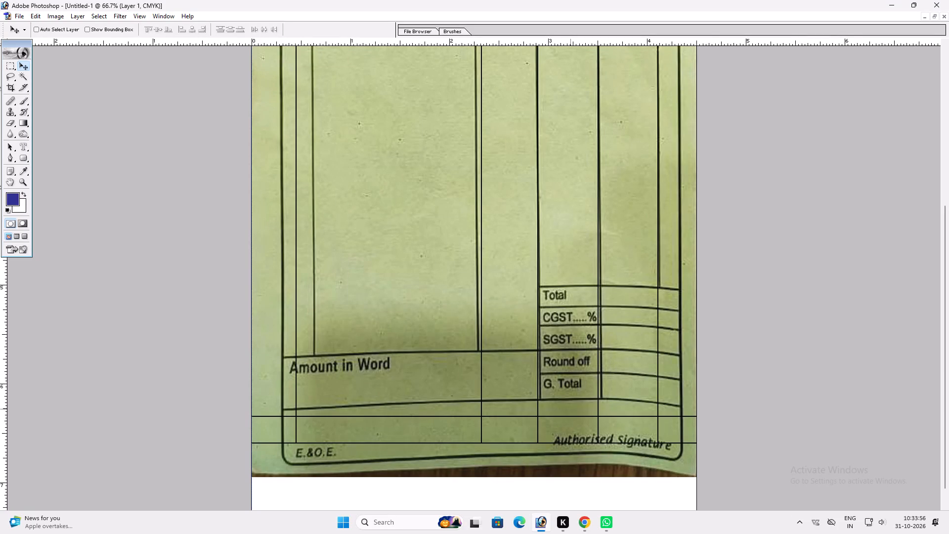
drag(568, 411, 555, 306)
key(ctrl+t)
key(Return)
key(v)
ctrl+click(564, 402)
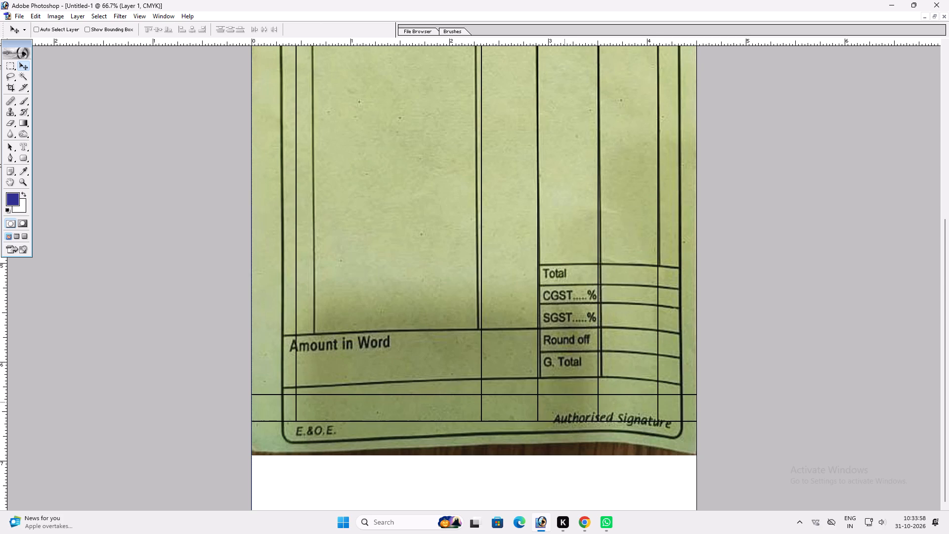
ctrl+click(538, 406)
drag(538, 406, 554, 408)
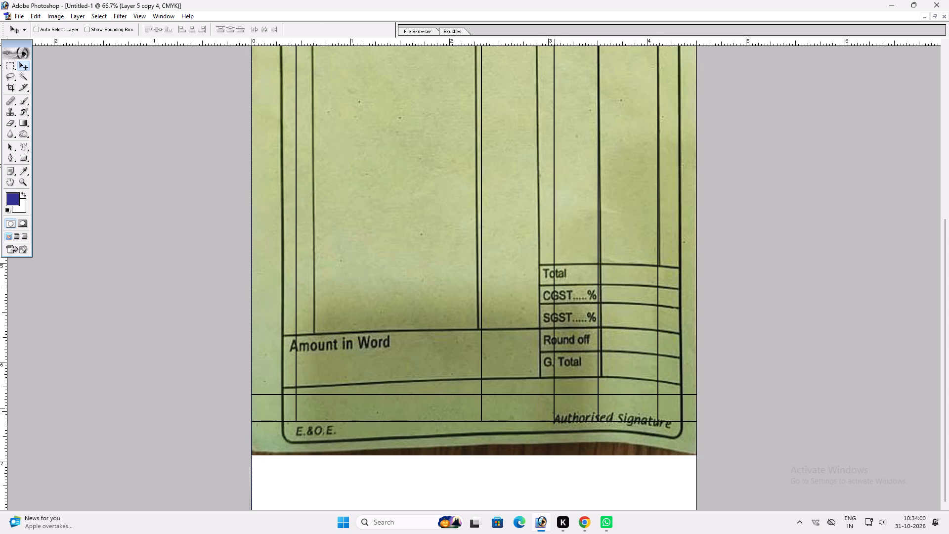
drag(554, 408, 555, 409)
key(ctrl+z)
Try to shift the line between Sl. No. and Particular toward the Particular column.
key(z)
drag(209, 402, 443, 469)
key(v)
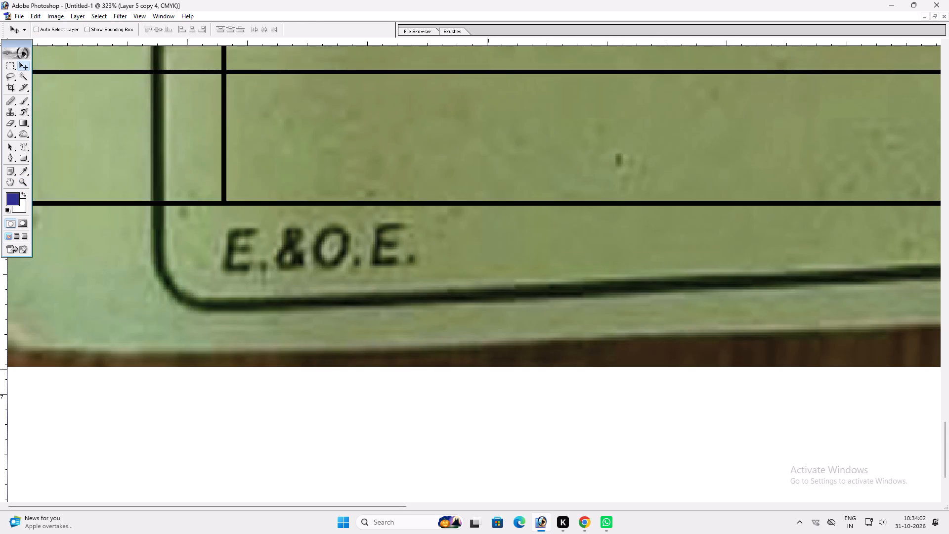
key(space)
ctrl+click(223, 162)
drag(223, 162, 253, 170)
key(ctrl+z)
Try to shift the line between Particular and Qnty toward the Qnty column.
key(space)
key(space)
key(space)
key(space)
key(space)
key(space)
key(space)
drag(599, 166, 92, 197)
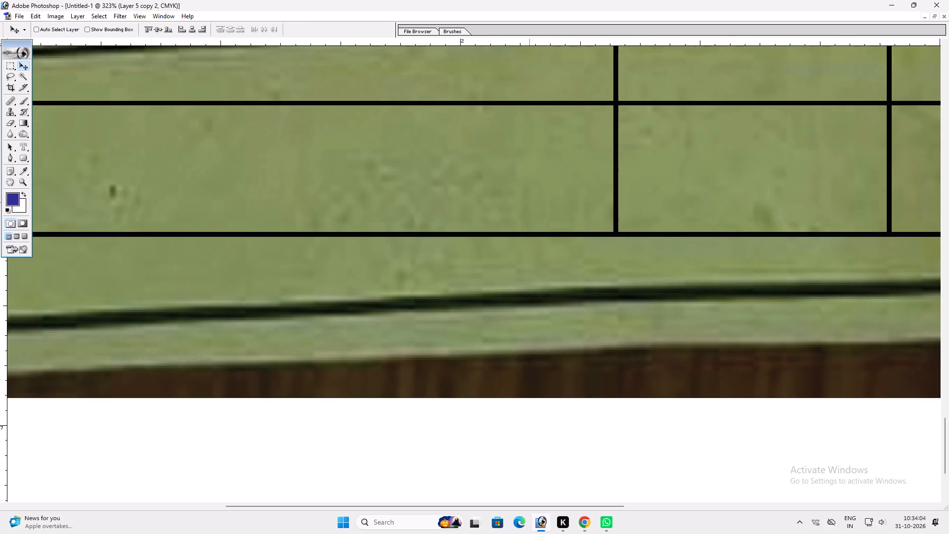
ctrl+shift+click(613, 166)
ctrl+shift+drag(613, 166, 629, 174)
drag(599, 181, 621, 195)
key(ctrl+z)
Link the line between Sl. No. and Particular with the line between Particular and Qnty.
key(space)
key(space)
drag(414, 184, 811, 224)
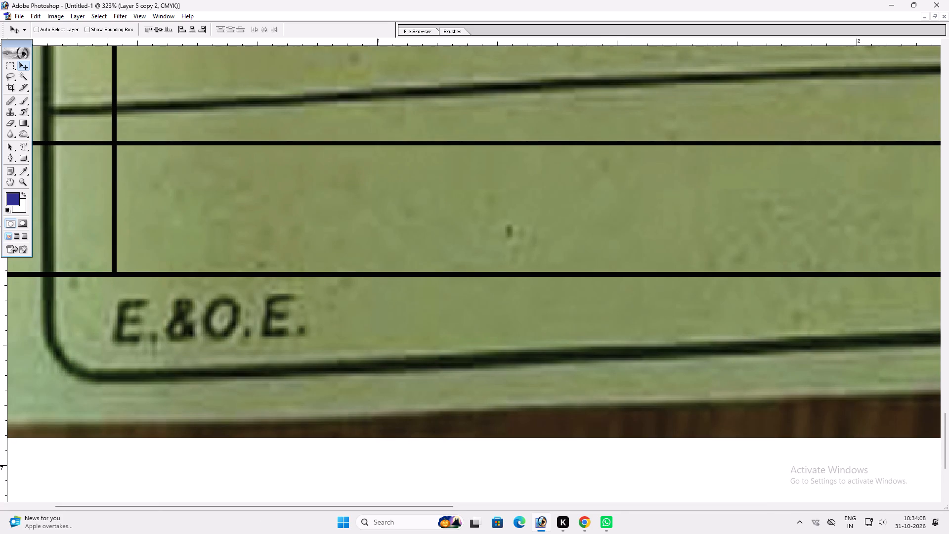
ctrl+shift+click(114, 222)
drag(114, 222, 167, 236)
key(ctrl+z)
key(space)
key(space)
drag(765, 215, 399, 214)
drag(655, 216, 651, 253)
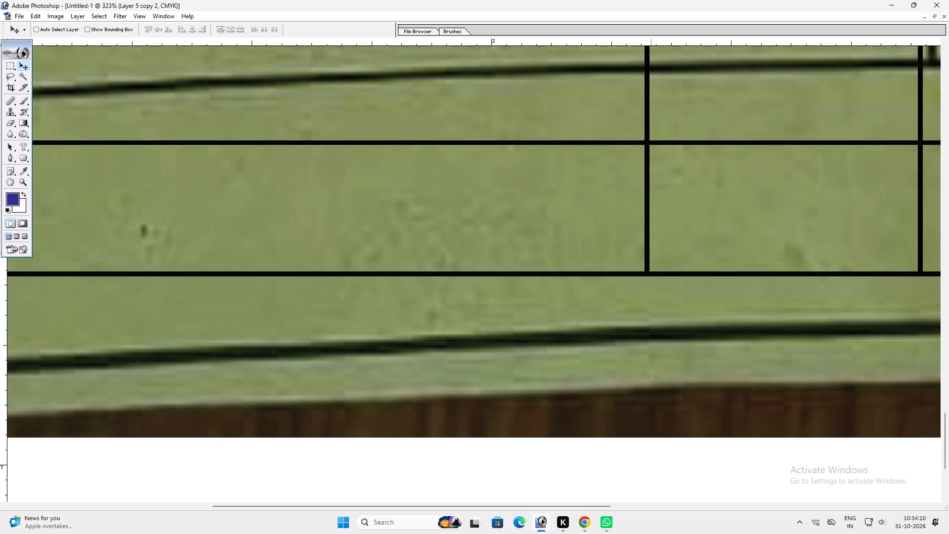
drag(627, 231, 627, 290)
key(ctrl+z)
ctrl+shift+click(647, 238)
drag(647, 238, 697, 257)
key(ctrl+z)
key(ctrl+t)
key(Return)
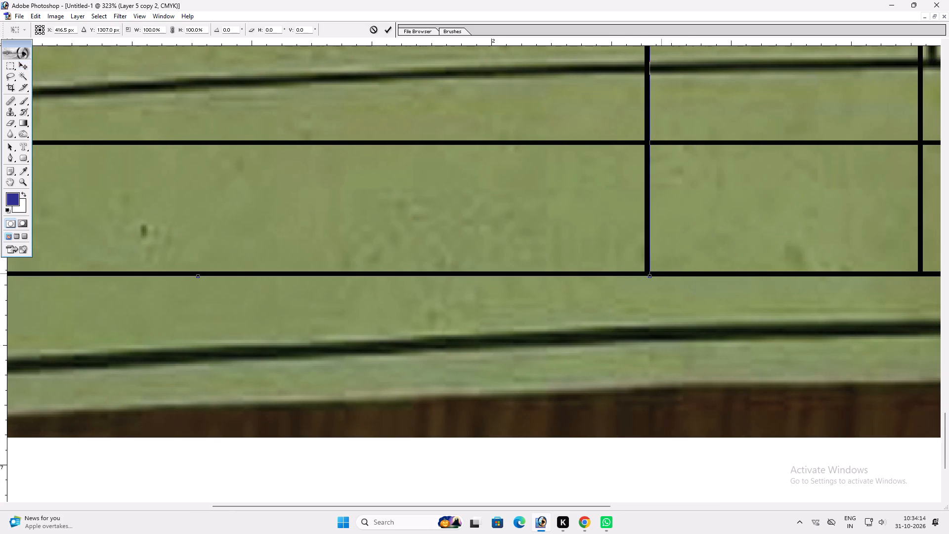
Add the Qnty/Rate and Rate/Amount dividers to the linked vertical lines.
key(space)
key(space)
key(space)
key(space)
key(space)
key(space)
key(space)
key(space)
drag(780, 245, 493, 233)
ctrl+shift+click(633, 229)
key(space)
key(space)
key(space)
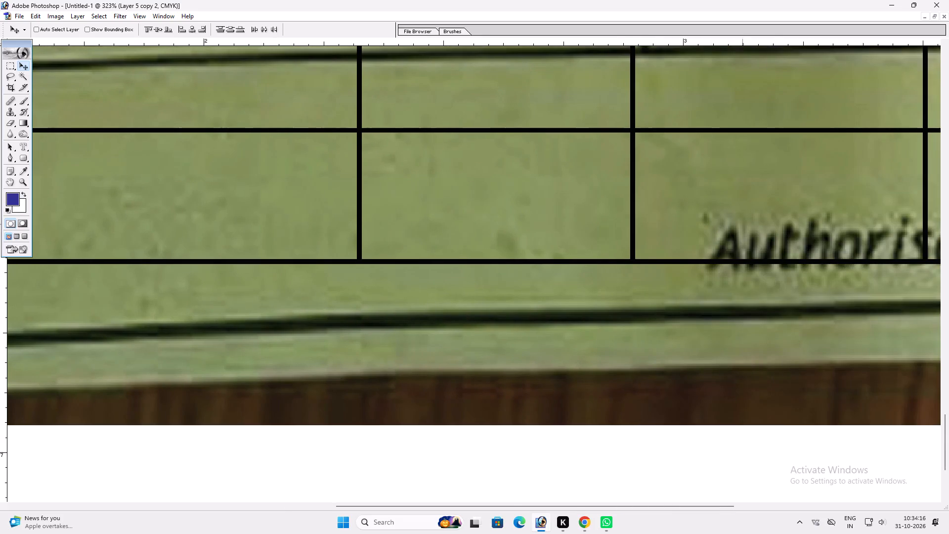
drag(757, 224, 343, 205)
ctrl+shift+click(512, 212)
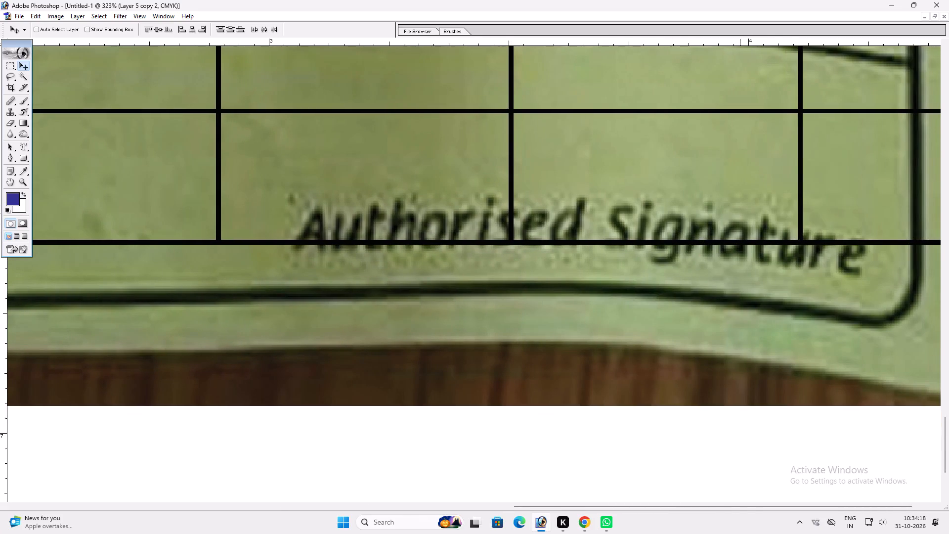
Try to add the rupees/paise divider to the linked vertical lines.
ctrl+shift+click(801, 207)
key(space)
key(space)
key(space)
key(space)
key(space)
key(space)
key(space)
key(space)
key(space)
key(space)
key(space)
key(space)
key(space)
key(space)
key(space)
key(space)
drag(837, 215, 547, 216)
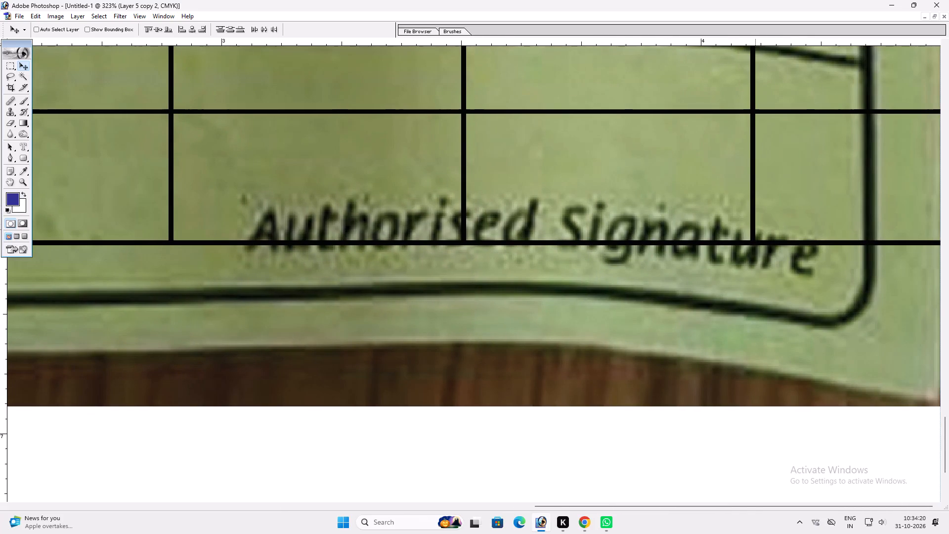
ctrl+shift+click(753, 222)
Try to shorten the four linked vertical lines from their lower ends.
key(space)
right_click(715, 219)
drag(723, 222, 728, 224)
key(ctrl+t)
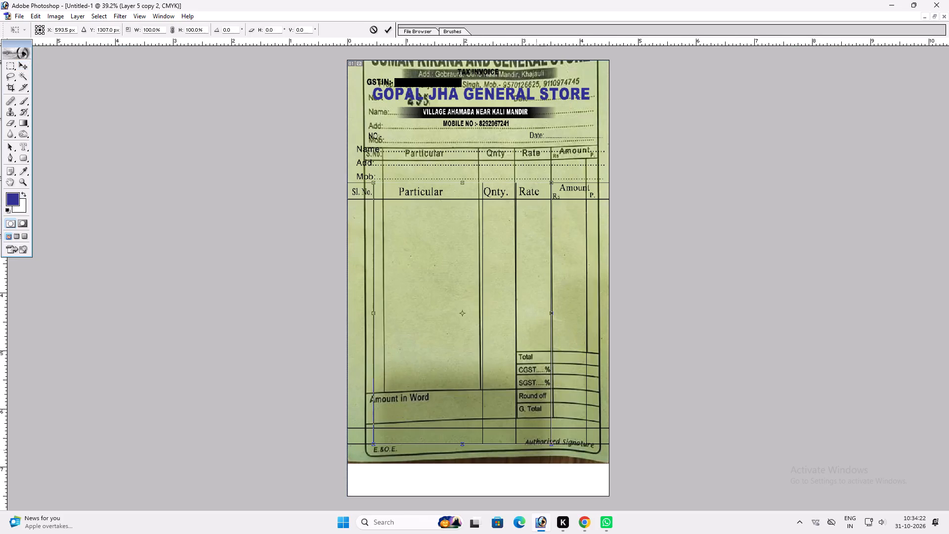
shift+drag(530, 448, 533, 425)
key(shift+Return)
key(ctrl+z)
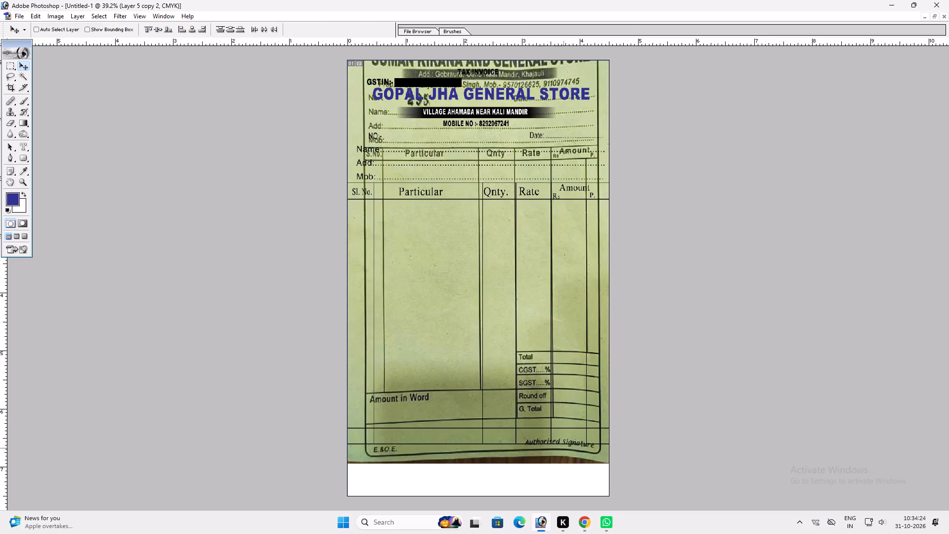
Link the rupees/paise divider too and shorten all five vertical lines by about 0.6 inch, ending level with the printed "G. Total".
key(z)
key(z)
drag(288, 367, 772, 469)
key(v)
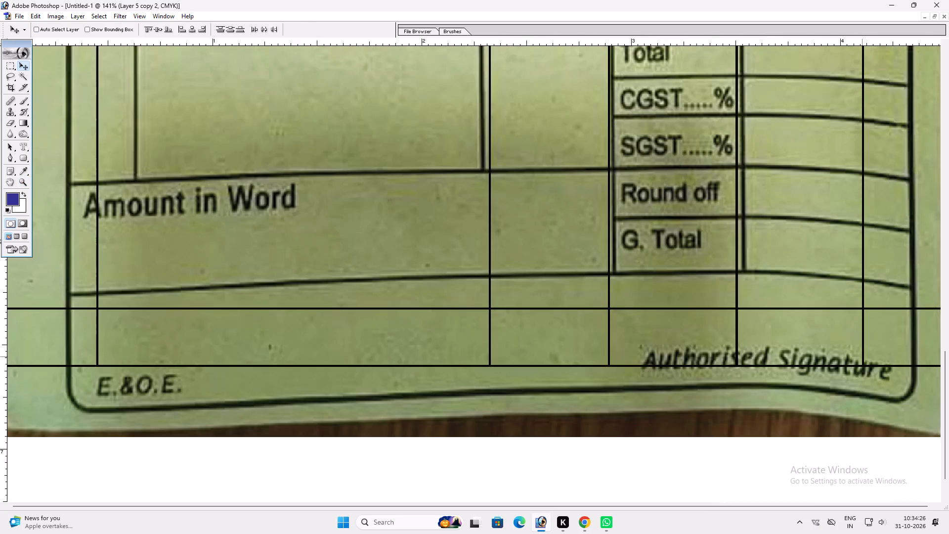
ctrl+shift+click(863, 352)
key(ctrl+t)
shift+drag(825, 365, 813, 272)
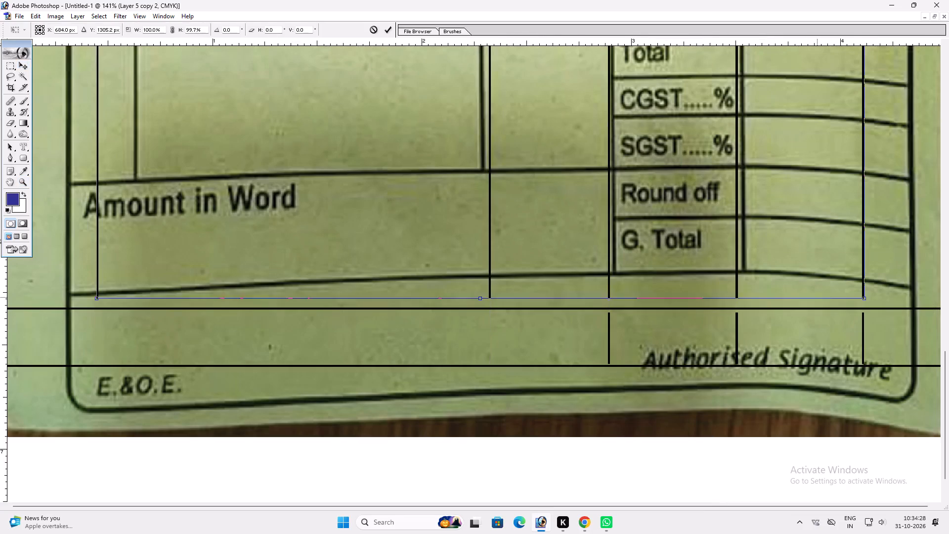
shift+drag(813, 272, 808, 241)
key(Return)
key(v)
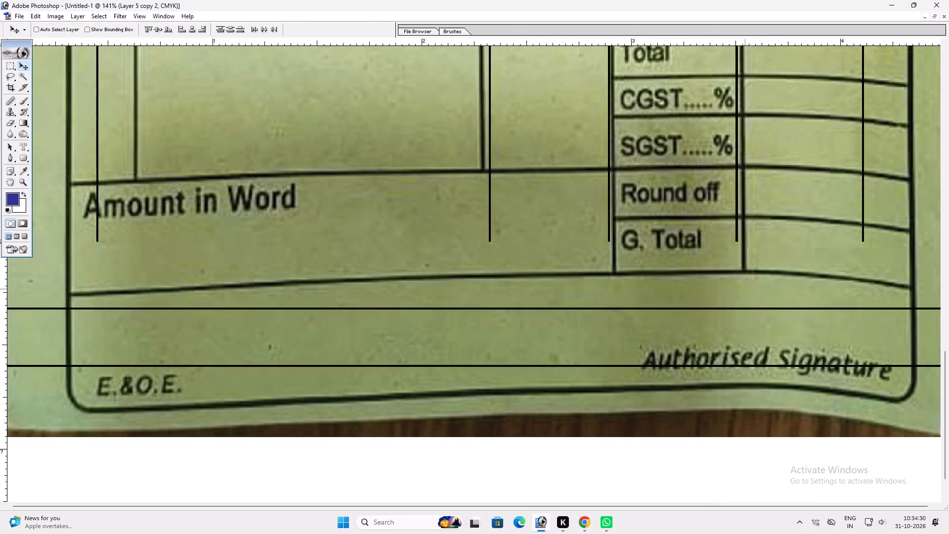
Move the upper of the two bottom horizontal lines to the lower ends of the shortened vertical lines.
ctrl+click(711, 308)
shift+drag(710, 308, 703, 184)
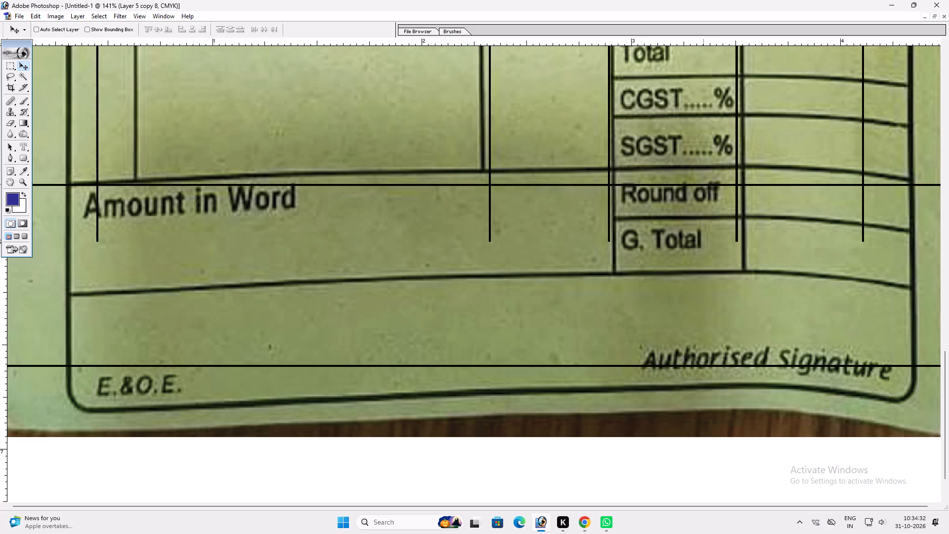
shift+drag(703, 184, 706, 160)
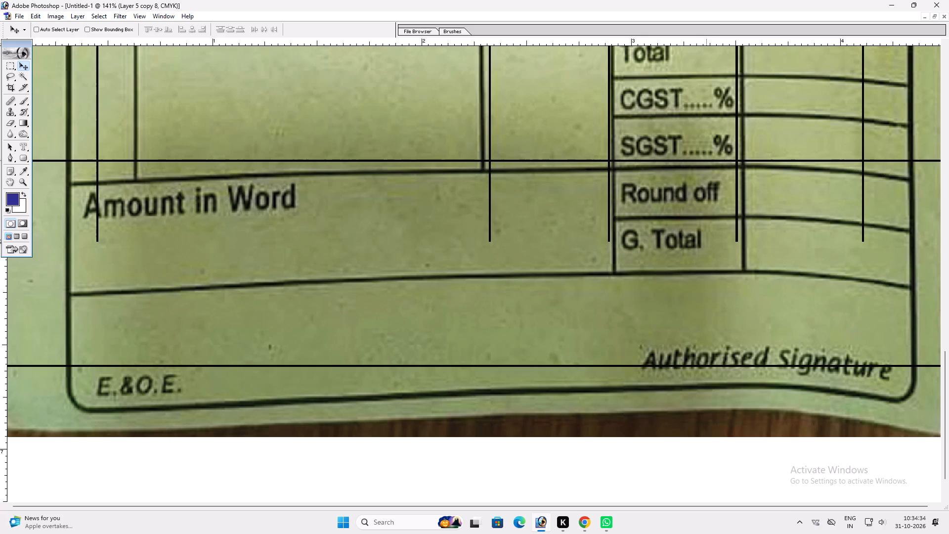
shift+drag(706, 160, 708, 243)
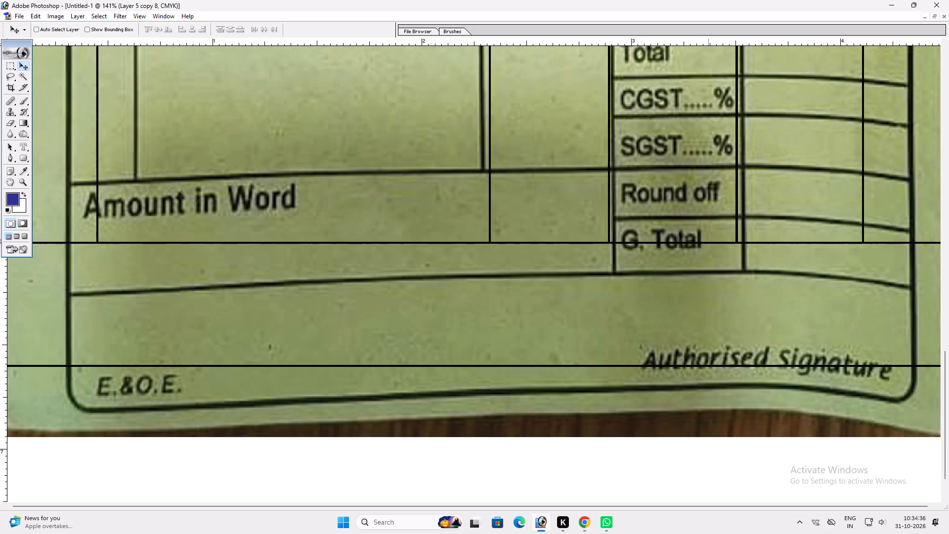
Nudge the upper of the two bottom horizontal lines level with the lower ends of the shortened vertical lines.
shift+drag(708, 243, 708, 242)
key(space)
key(space)
key(space)
key(space)
key(space)
key(space)
key(space)
key(space)
key(space)
key(space)
key(space)
key(space)
key(space)
key(space)
key(space)
key(space)
key(space)
key(space)
key(space)
key(space)
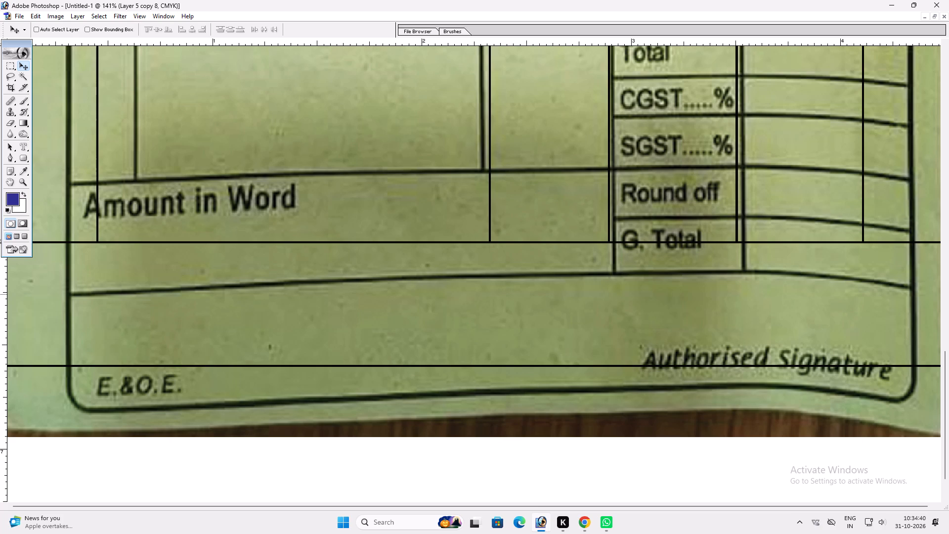
Stretch the lower end of the Qnty./Rate divider down about 0.6 inch to the lowest horizontal line.
ctrl+click(608, 234)
key(m)
drag(600, 228, 617, 236)
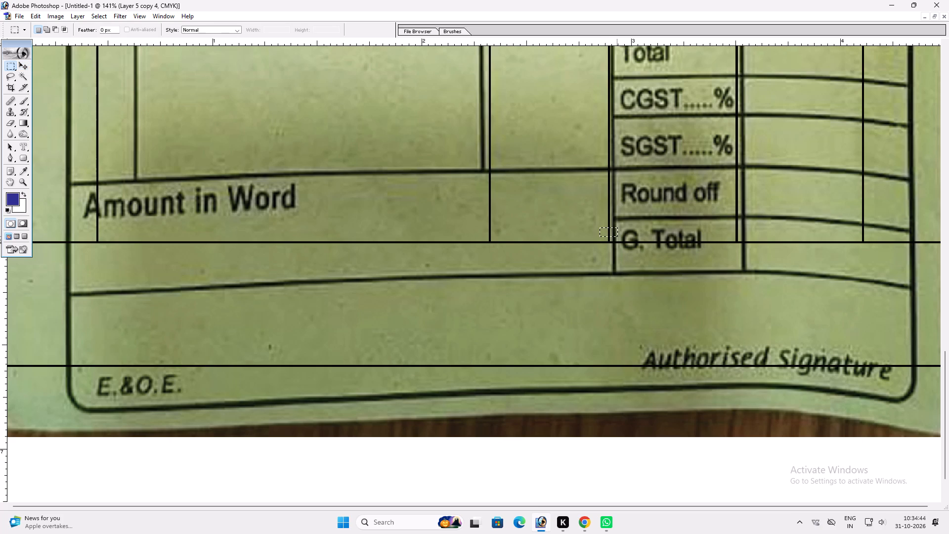
key(ctrl+t)
drag(607, 236, 626, 365)
key(Return)
key(ctrl+d)
key(v)
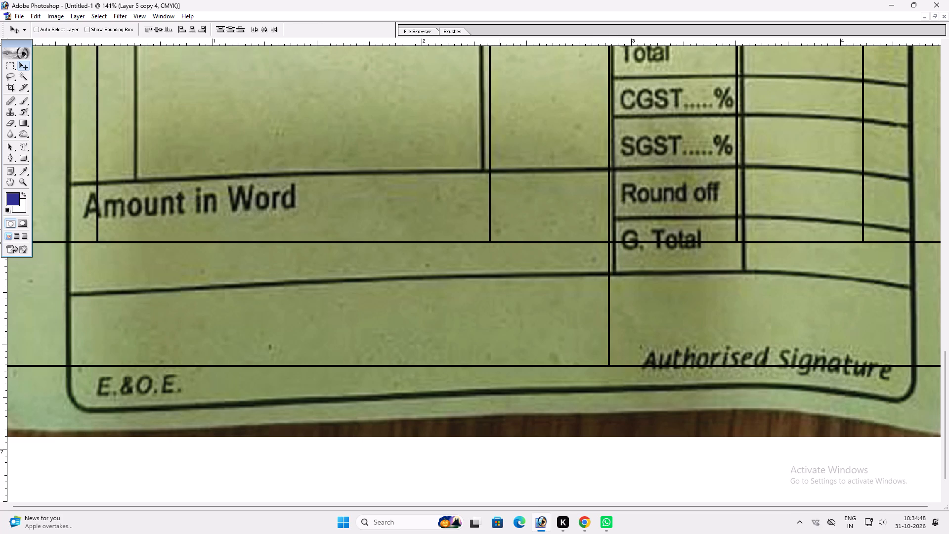
key(space)
key(space)
key(space)
key(space)
drag(508, 267, 488, 271)
key(v)
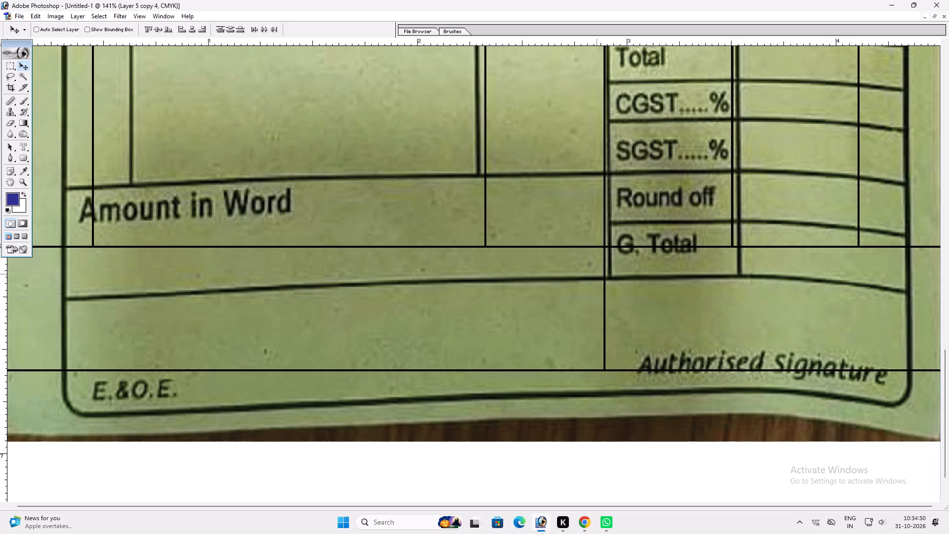
Duplicate the upper of the two bottom horizontal lines and place the copy about 0.16 inch above it.
key(space)
key(space)
key(space)
key(space)
key(space)
key(space)
key(space)
key(space)
key(space)
key(space)
key(space)
key(space)
key(space)
key(space)
key(space)
key(space)
key(space)
key(space)
key(space)
key(space)
drag(631, 288, 635, 357)
ctrl+click(625, 315)
alt+shift+drag(625, 315, 625, 311)
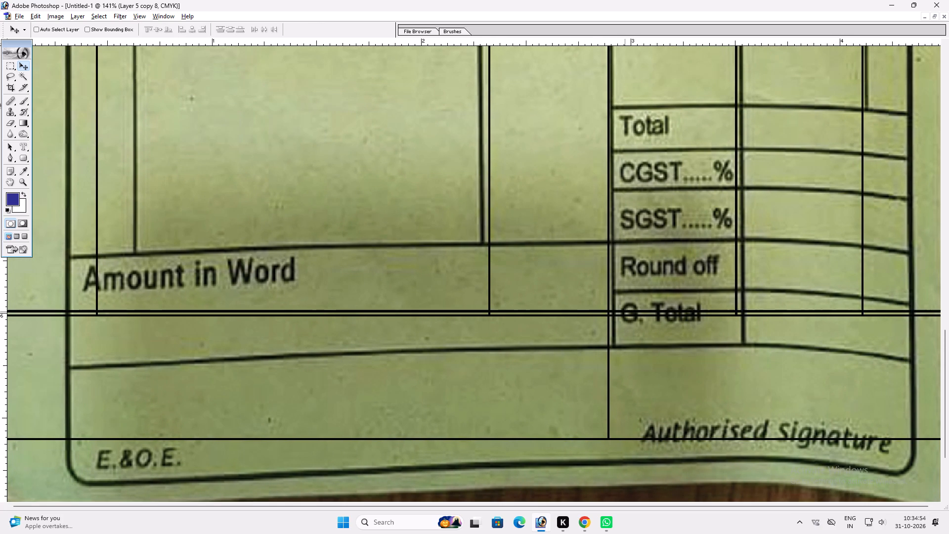
alt+shift+drag(625, 311, 629, 282)
Erase the part of the duplicated horizontal line that lies left of the Qnty./Rate divider.
key(space)
key(space)
key(space)
key(space)
key(space)
key(space)
key(space)
key(space)
key(space)
key(space)
right_click(622, 362)
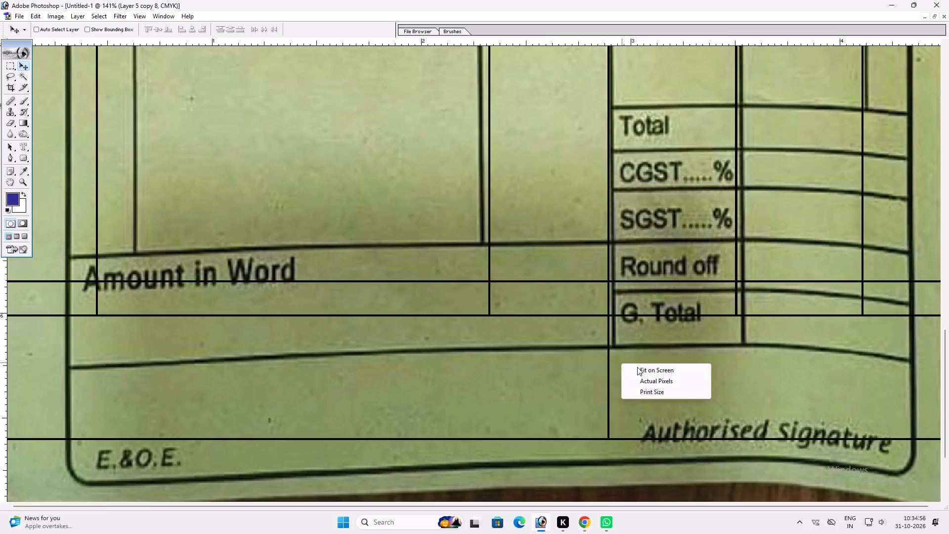
click(643, 368)
key(z)
drag(238, 309, 748, 476)
key(v)
key(space)
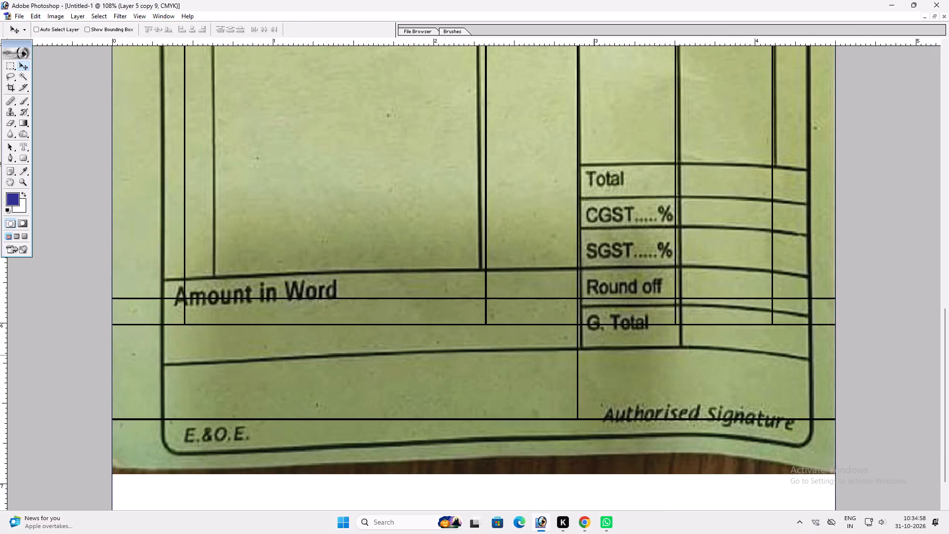
key(m)
drag(90, 278, 680, 318)
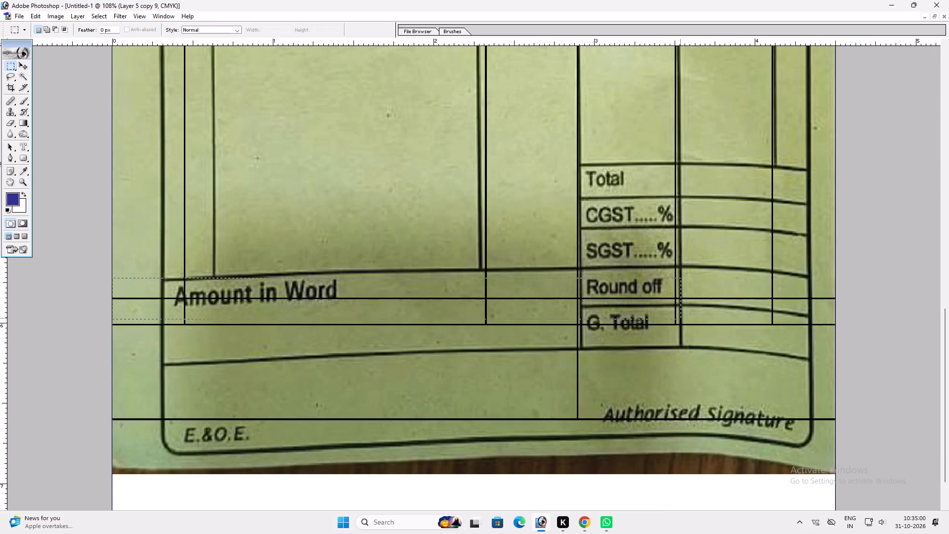
drag(680, 318, 674, 314)
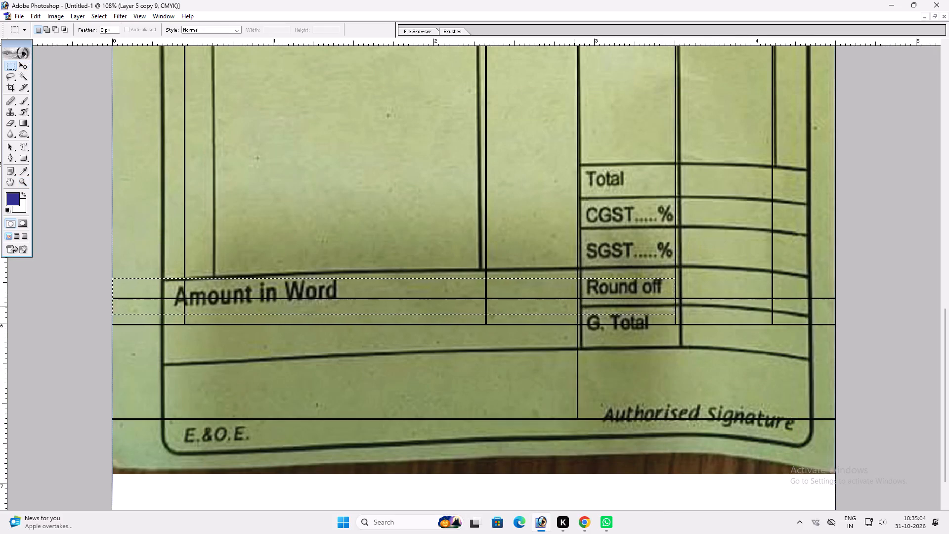
key(ctrl+z)
drag(104, 284, 576, 311)
key(Delete)
key(ctrl+d)
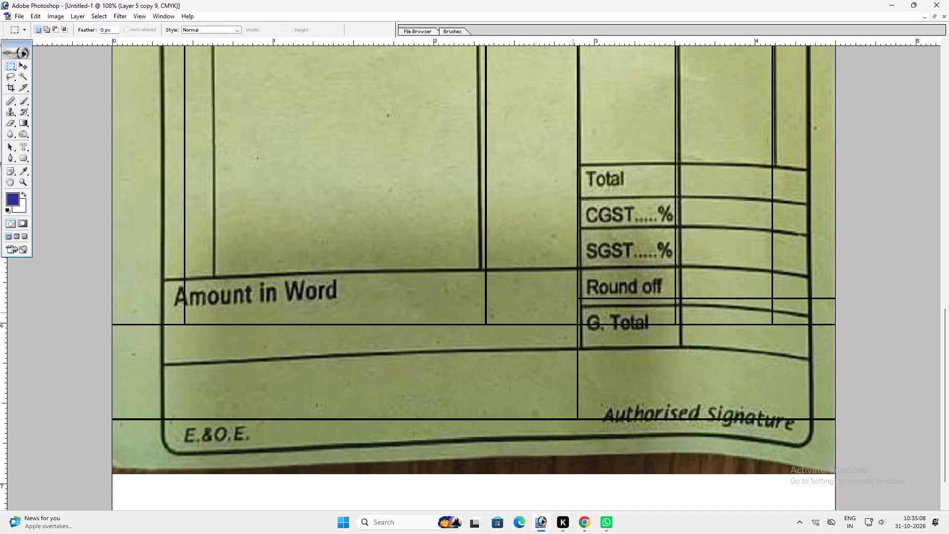
Examine the joint where the trimmed horizontal line meets the Qnty./Rate divider.
key(z)
drag(545, 296, 613, 349)
key(v)
key(space)
key(space)
key(space)
key(space)
key(space)
drag(502, 238, 529, 416)
key(v)
shift+drag(545, 249, 545, 245)
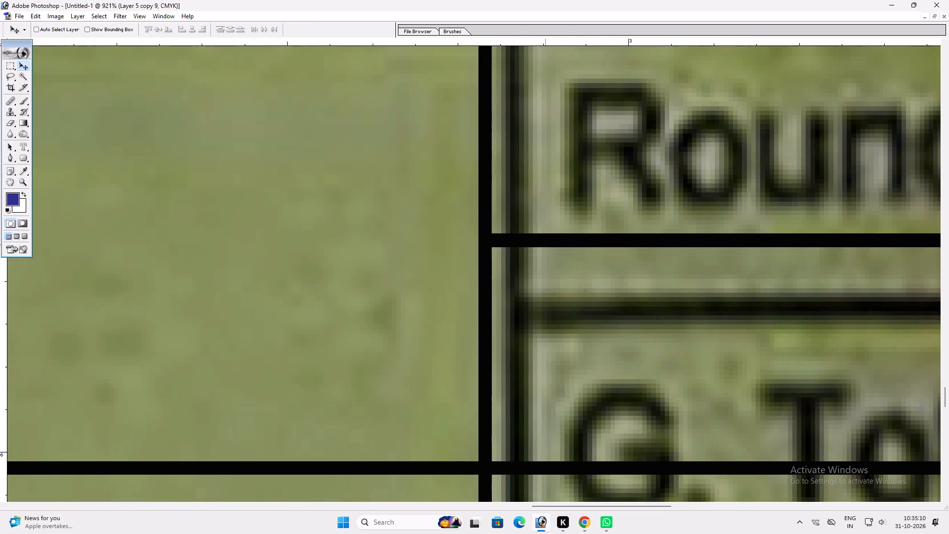
shift+drag(545, 245, 545, 242)
key(space)
key(space)
right_click(545, 238)
drag(548, 244, 557, 247)
key(v)
Raise the short totals line slightly and duplicate it twice upward, placing the copies near the printed rules below "SGST" and below "CGST".
key(z)
drag(395, 344, 859, 521)
key(v)
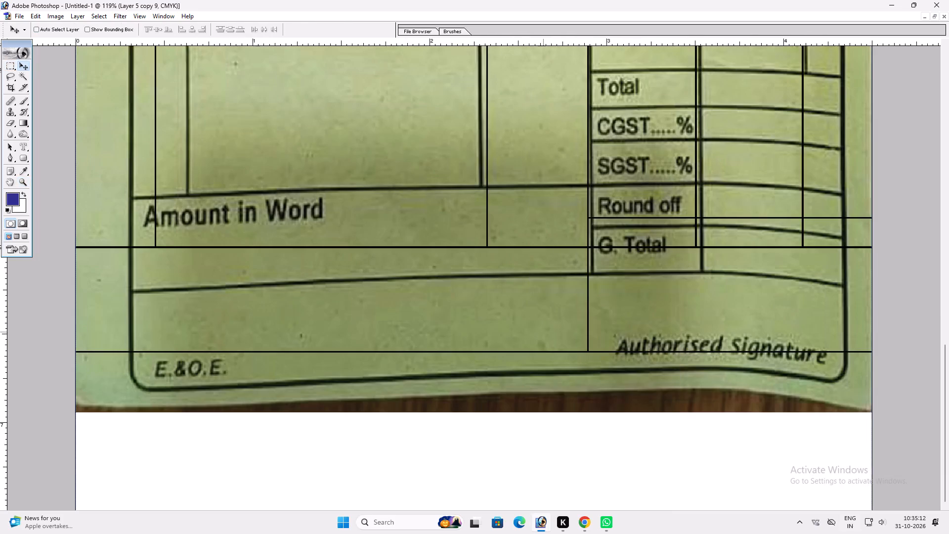
shift+click(615, 212)
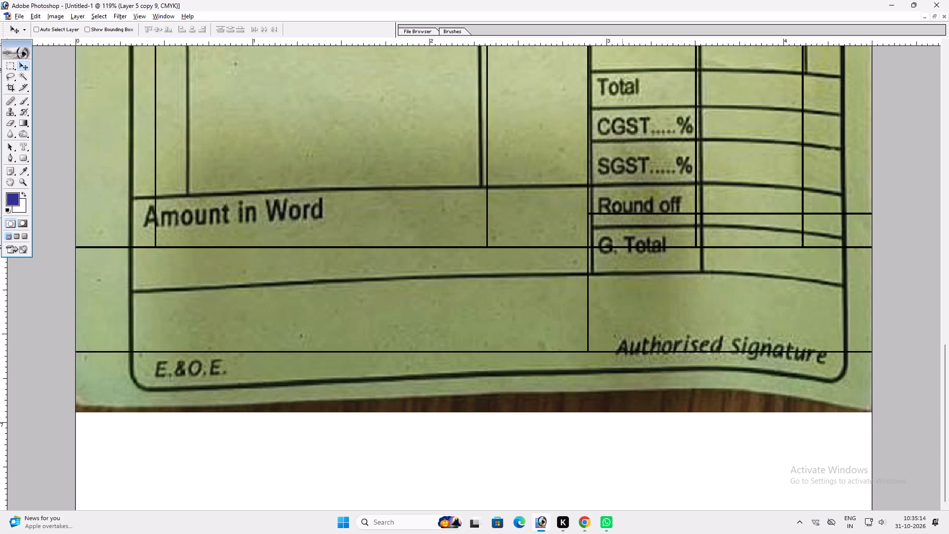
alt+drag(622, 218, 622, 187)
alt+shift+drag(621, 178, 624, 139)
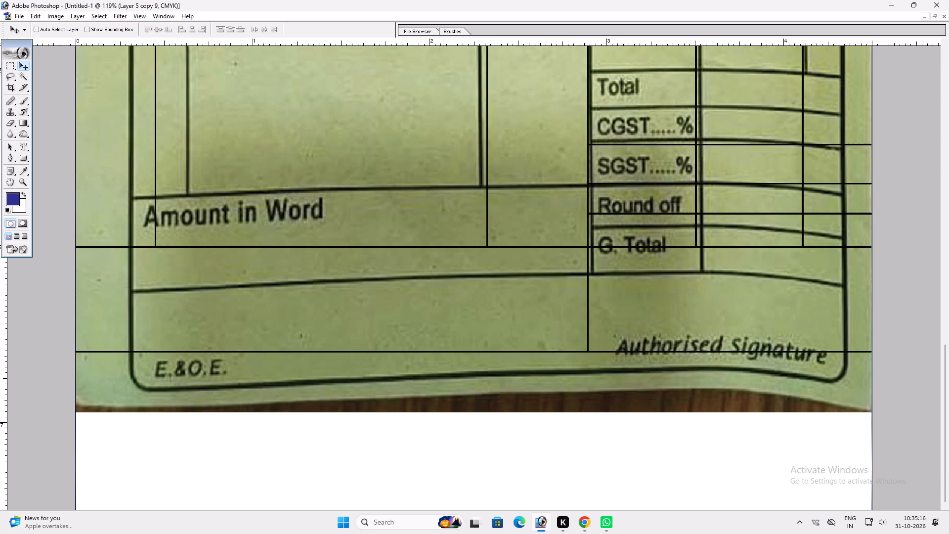
alt+shift+drag(624, 139, 625, 136)
key(space)
key(space)
key(space)
key(space)
key(space)
key(space)
key(space)
key(space)
key(space)
key(space)
key(space)
key(space)
key(space)
key(space)
key(space)
key(space)
key(space)
key(space)
key(space)
key(space)
drag(636, 248, 636, 213)
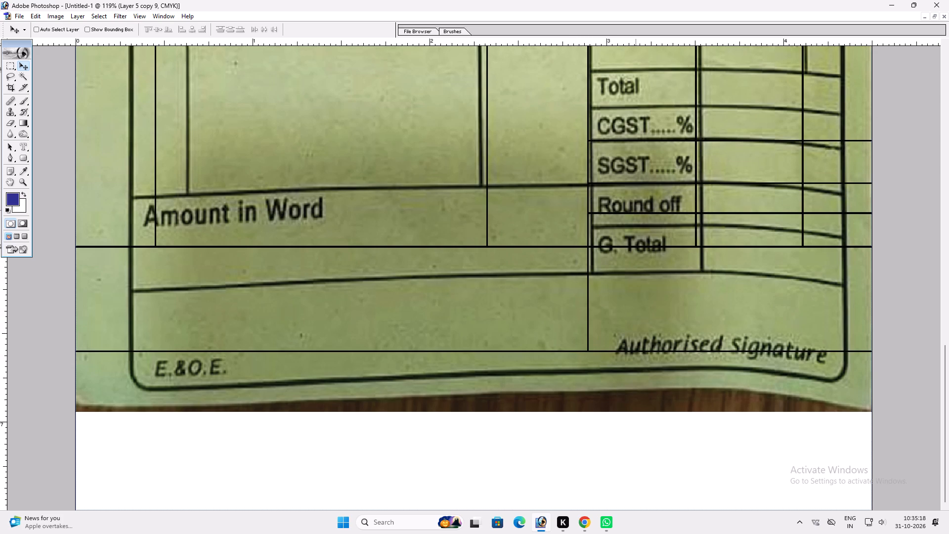
key(v)
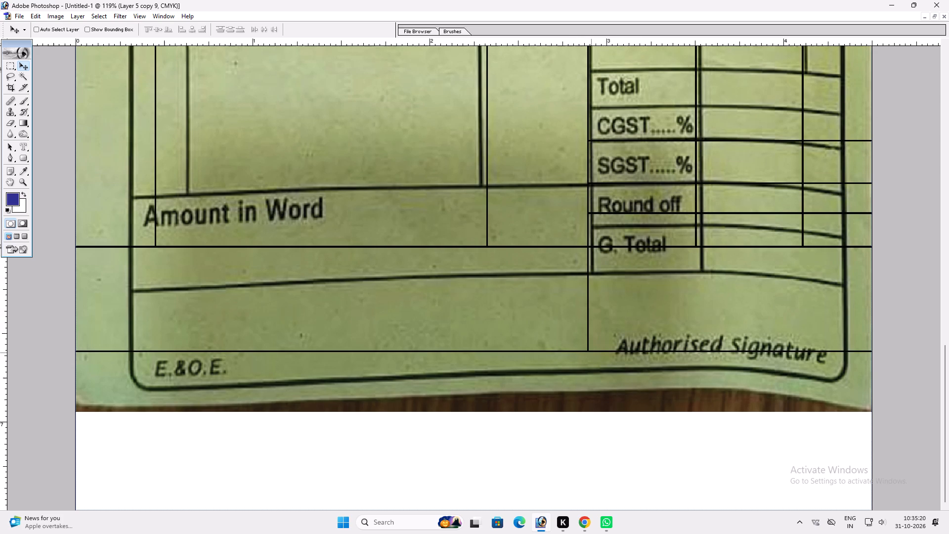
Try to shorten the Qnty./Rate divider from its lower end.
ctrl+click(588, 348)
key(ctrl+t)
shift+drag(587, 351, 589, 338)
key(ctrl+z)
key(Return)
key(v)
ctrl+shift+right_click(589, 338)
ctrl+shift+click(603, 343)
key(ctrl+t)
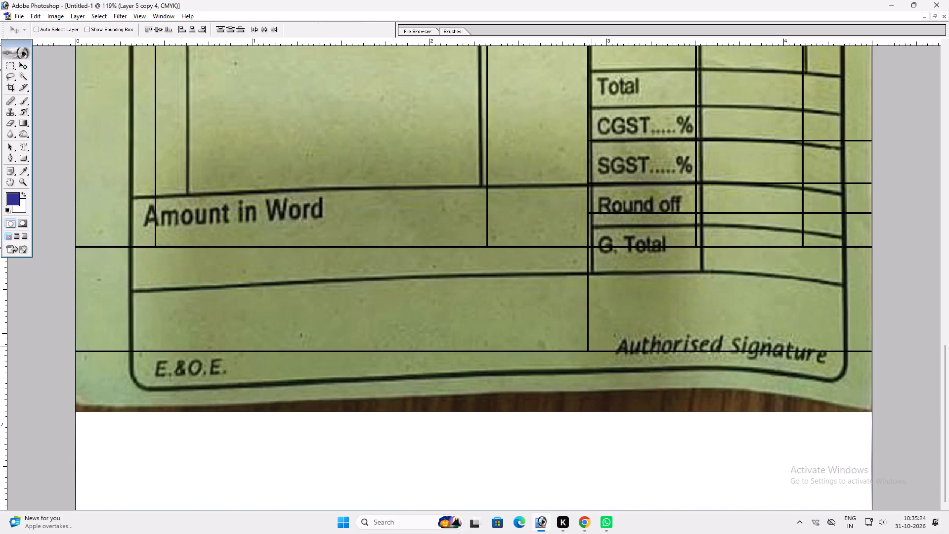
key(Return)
Shorten the Qnty./Rate divider from its lower end by about 0.2 inch, ending above the printed "Authorised Signature".
key(z)
drag(557, 316, 644, 383)
key(v)
right_drag(387, 240, 392, 248)
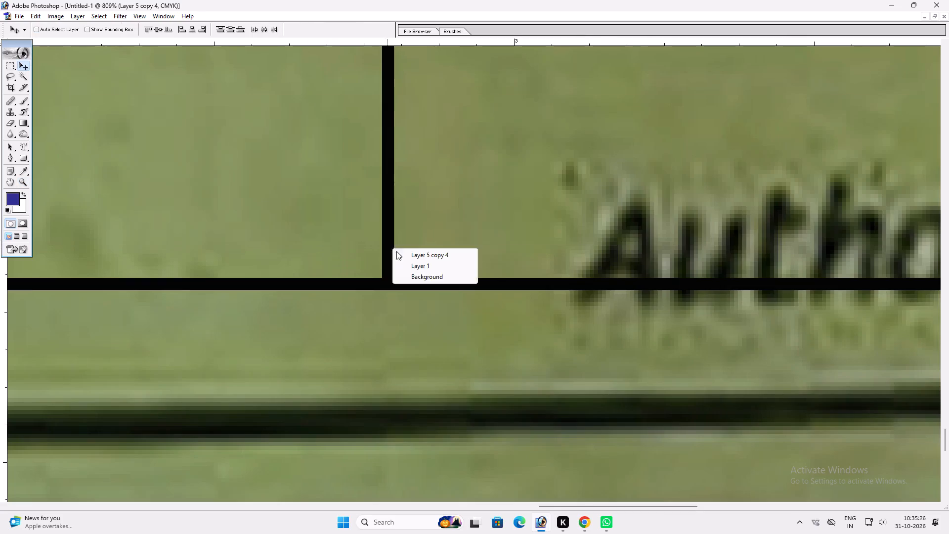
click(396, 251)
ctrl+shift+right_drag(391, 235, 395, 238)
ctrl+shift+click(405, 242)
key(space)
right_drag(404, 234, 407, 239)
drag(412, 241, 419, 243)
key(ctrl+t)
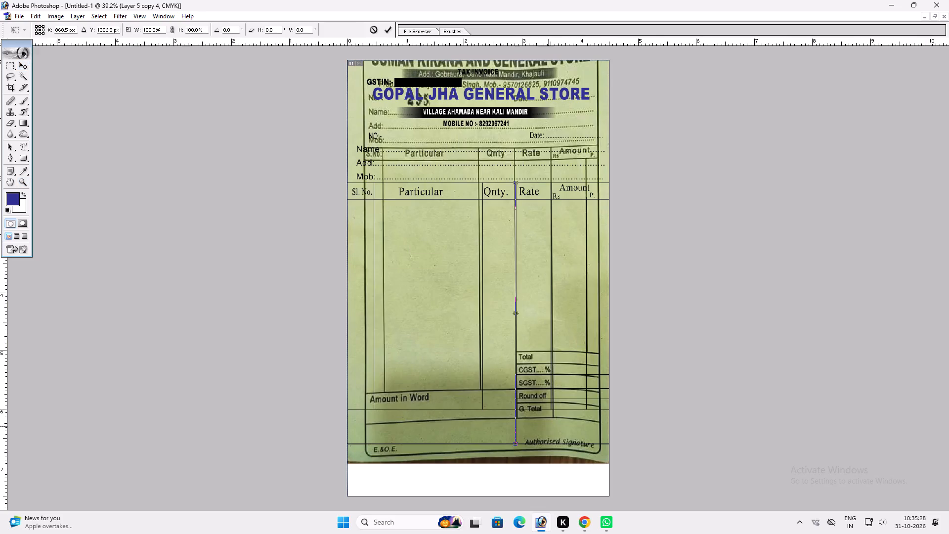
key(Return)
key(z)
drag(473, 393, 537, 460)
key(v)
key(ctrl+t)
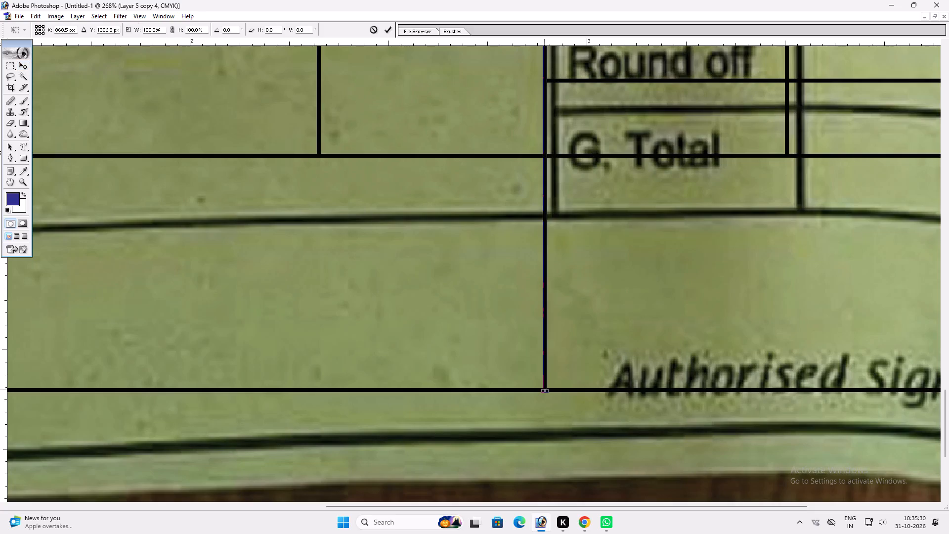
shift+drag(544, 390, 545, 311)
key(shift+Return)
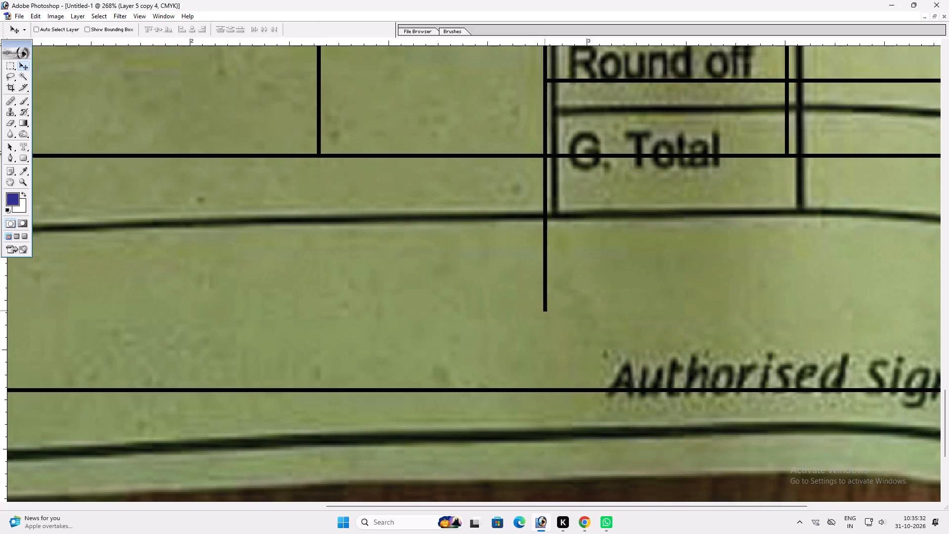
Move the full-width horizontal line above the printed bottom border up to meet the lower end of the Qnty./Rate divider.
key(v)
ctrl+click(550, 391)
drag(549, 391, 552, 316)
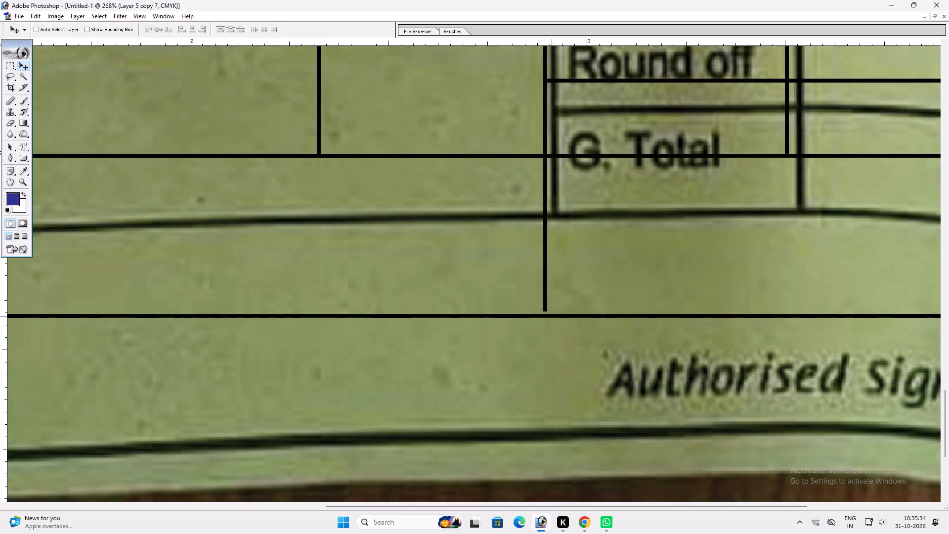
drag(552, 316, 553, 313)
Examine the redrawn lines around the totals block, the "Amount in Word" area and the printed signature row.
key(space)
key(space)
key(space)
key(space)
key(space)
key(space)
key(space)
key(space)
key(space)
key(space)
key(space)
key(space)
key(space)
key(space)
key(space)
key(space)
drag(708, 201, 689, 345)
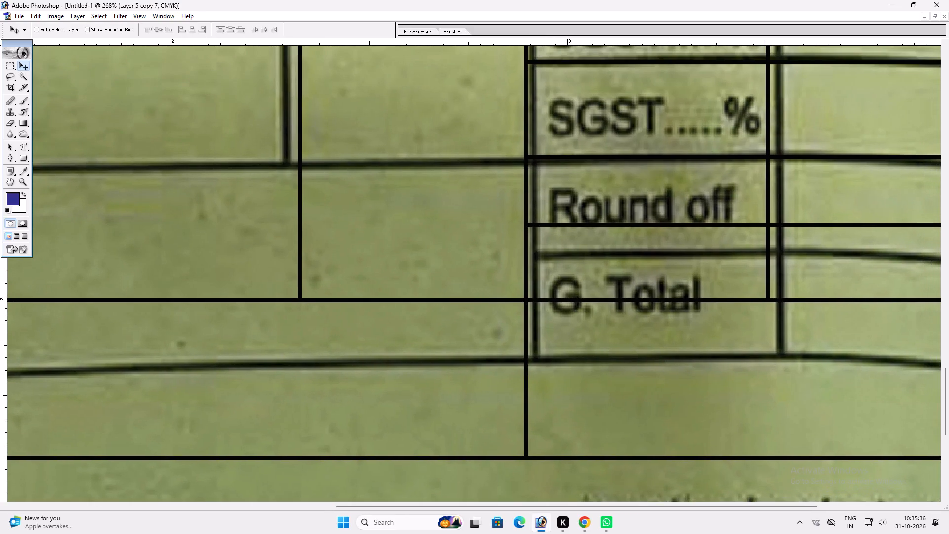
key(v)
key(space)
key(space)
right_drag(617, 357, 634, 362)
drag(646, 364, 654, 365)
key(v)
key(z)
drag(115, 317, 755, 445)
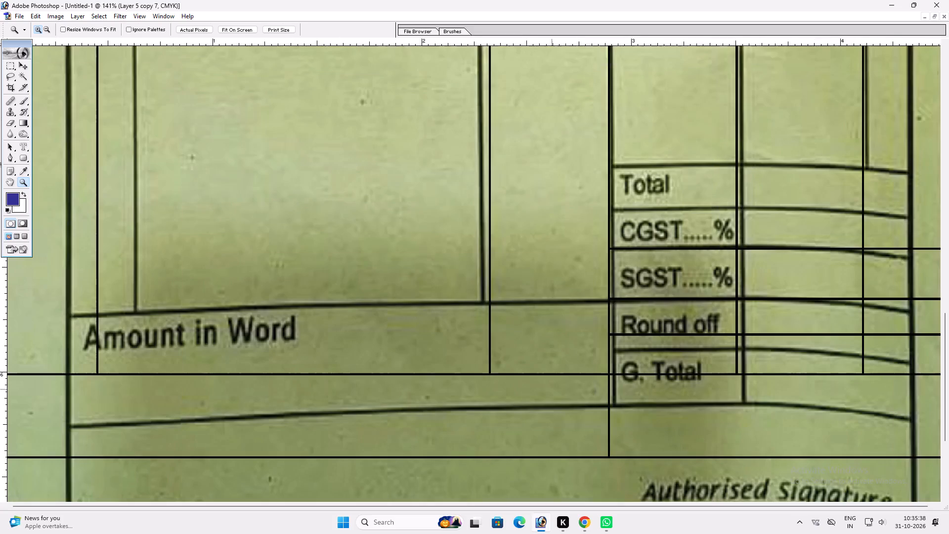
key(v)
key(space)
key(space)
key(space)
key(space)
key(space)
key(space)
key(space)
key(space)
key(space)
key(space)
key(space)
key(space)
key(space)
key(space)
key(space)
key(space)
key(space)
key(space)
key(space)
key(space)
drag(625, 447, 612, 362)
key(v)
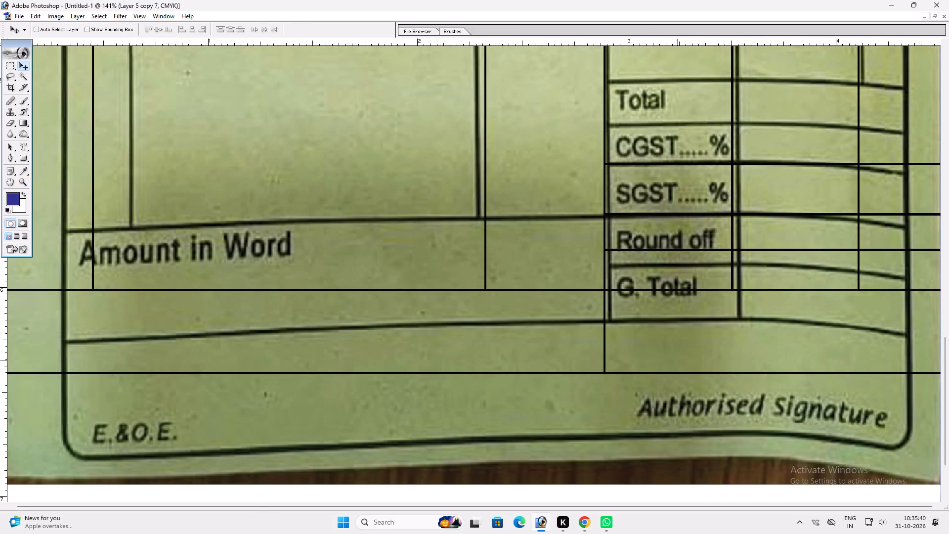
key(space)
key(space)
key(space)
key(space)
key(space)
key(space)
key(space)
key(space)
key(space)
key(space)
key(space)
key(space)
key(space)
key(space)
key(space)
key(space)
key(space)
key(space)
key(space)
key(space)
drag(570, 398, 636, 439)
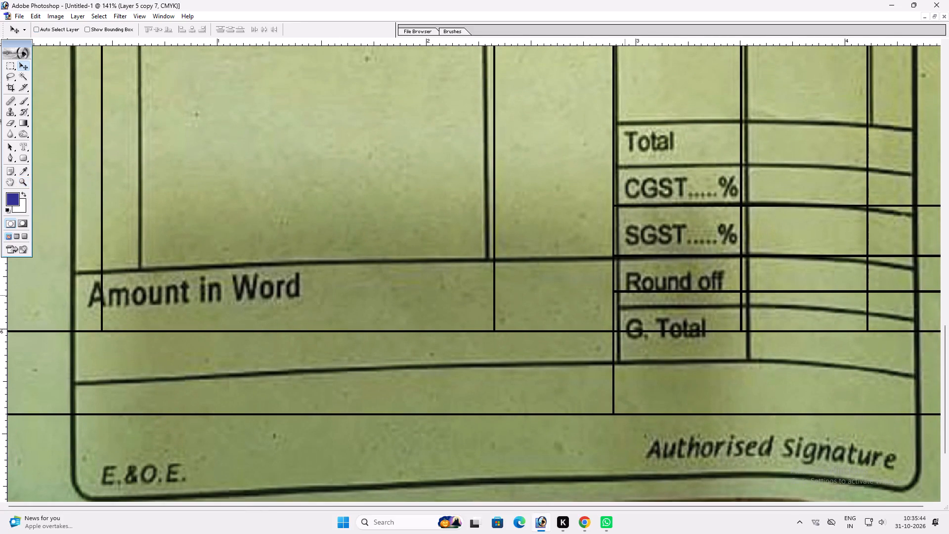
ctrl+click(710, 291)
key(space)
key(space)
key(space)
key(space)
key(space)
key(space)
key(space)
key(space)
key(space)
key(space)
key(space)
key(space)
key(space)
key(space)
key(space)
key(space)
key(space)
key(space)
key(space)
key(space)
drag(626, 313, 626, 368)
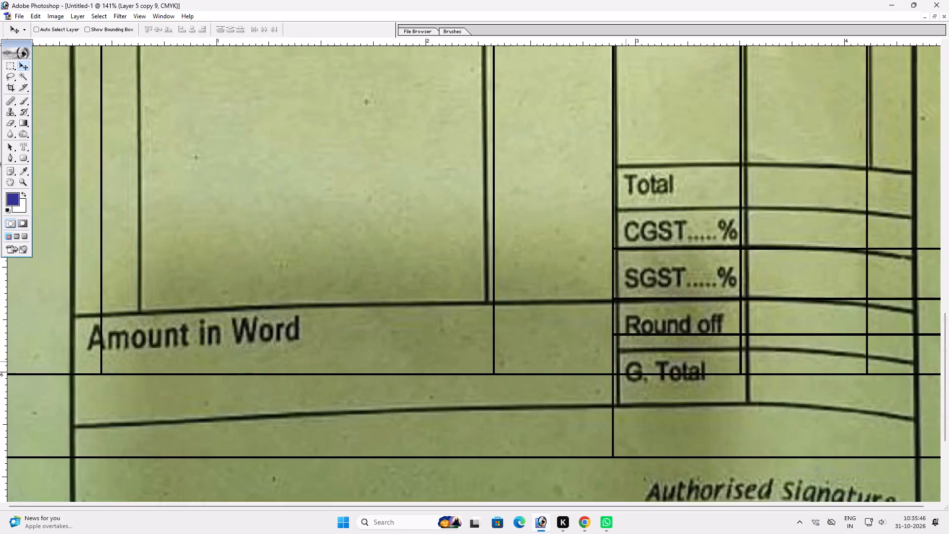
drag(626, 368, 626, 439)
drag(631, 322, 633, 400)
drag(633, 400, 616, 160)
drag(581, 282, 619, 238)
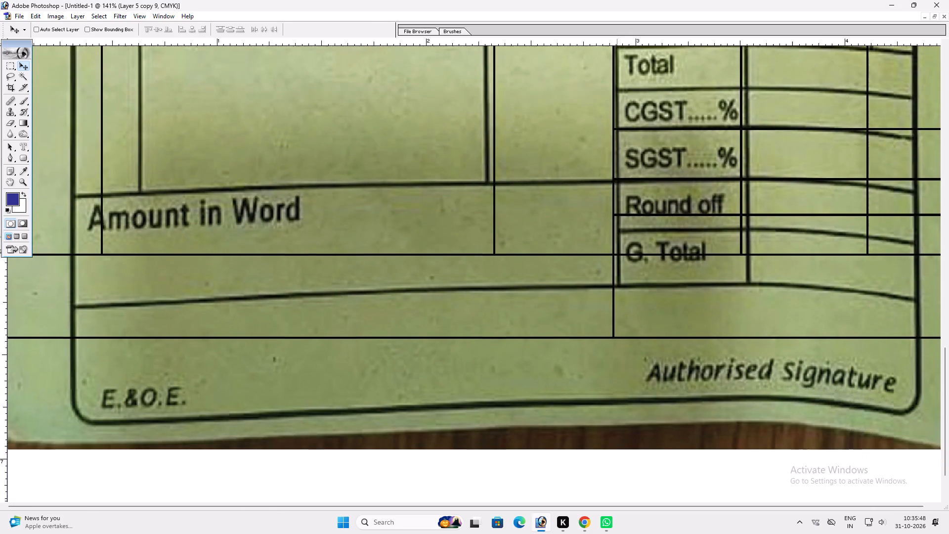
drag(619, 238, 631, 232)
Duplicate the "Particular" heading and place the copy in the totals block over the printed "SGST" row.
drag(560, 270, 653, 286)
drag(384, 240, 445, 313)
right_click(423, 280)
drag(446, 284, 451, 285)
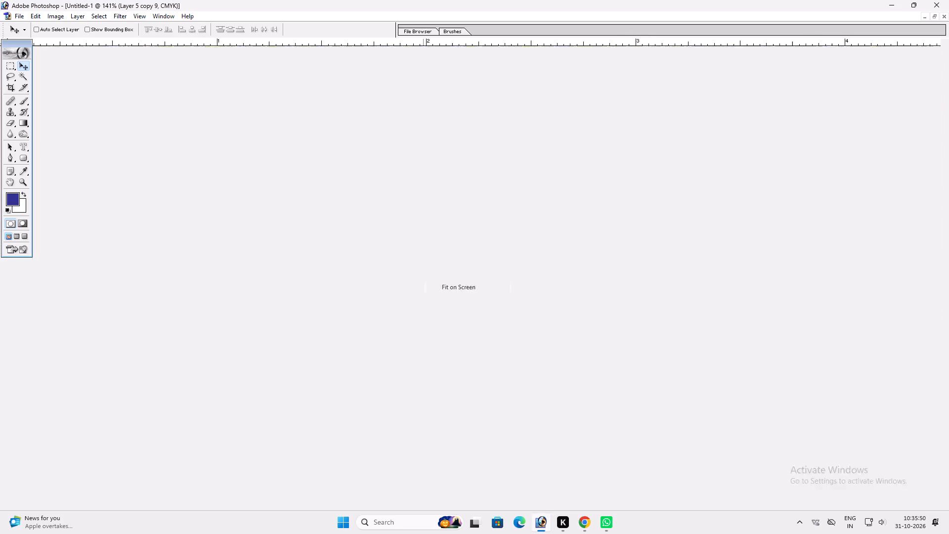
key(v)
key(v)
key(ctrl+plus)
key(space)
drag(460, 236, 460, 324)
key(v)
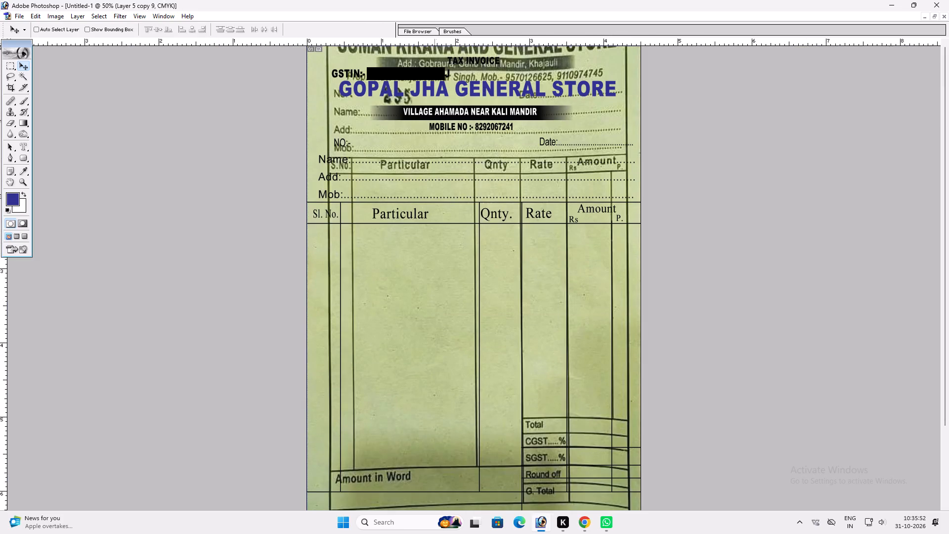
ctrl+click(425, 213)
alt+drag(425, 213, 552, 372)
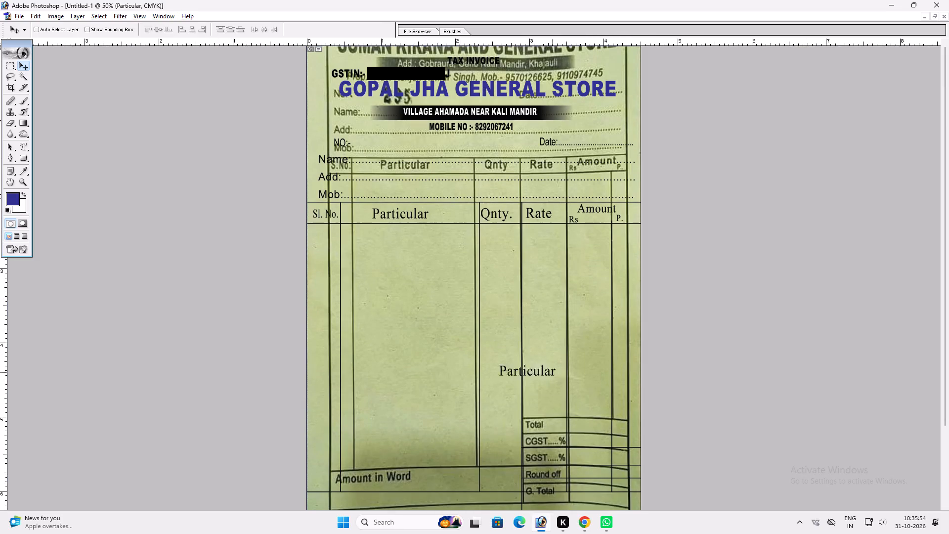
alt+drag(552, 372, 567, 449)
key(ctrl+plus)
key(ctrl+plus)
key(space)
drag(551, 440, 505, 163)
key(v)
drag(614, 368, 647, 407)
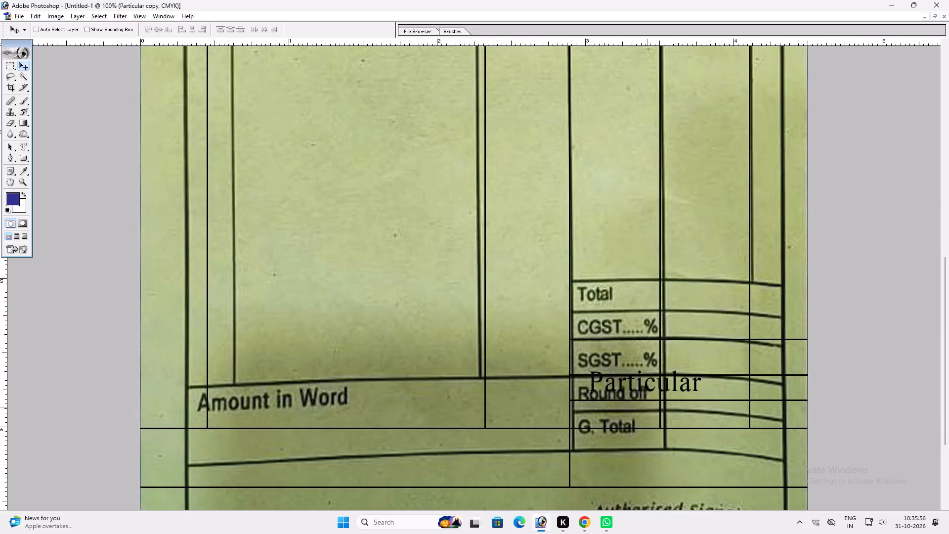
drag(647, 407, 644, 381)
Retype the copied heading as "Total" and shift it close to the Qnty./Rate divider.
key(t)
click(620, 364)
key(ctrl+a)
text(Total)
key(Return)
text(vv)
drag(611, 365, 604, 365)
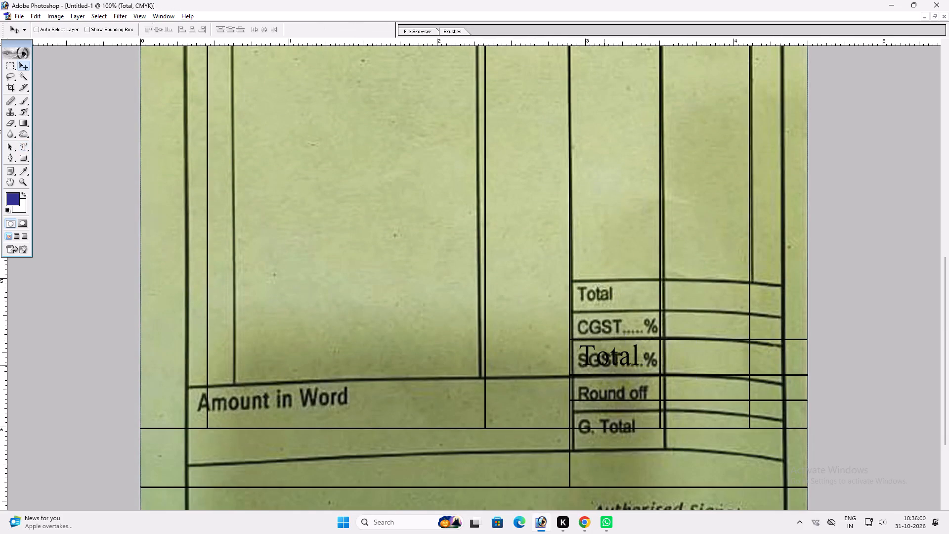
drag(604, 365, 602, 364)
Duplicate the "Total" label one row down, over the printed "Round off", and retype the copy as "CGST....%".
alt+shift+drag(600, 362, 604, 396)
key(t)
click(599, 395)
key(ctrl+a)
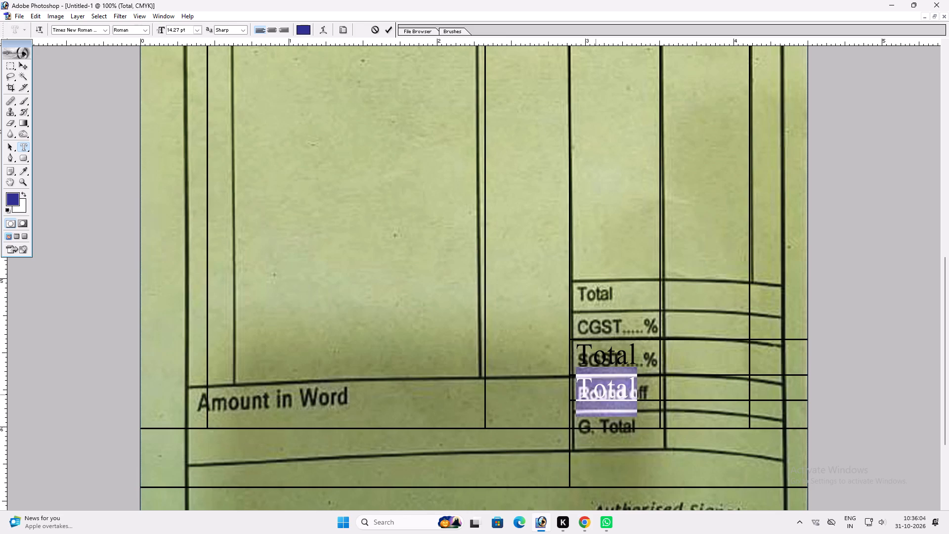
key(c)
key(BackSpace)
text(CGST)
text(--)
key(BackSpace)
key(BackSpace)
text(....%)
key(Return)
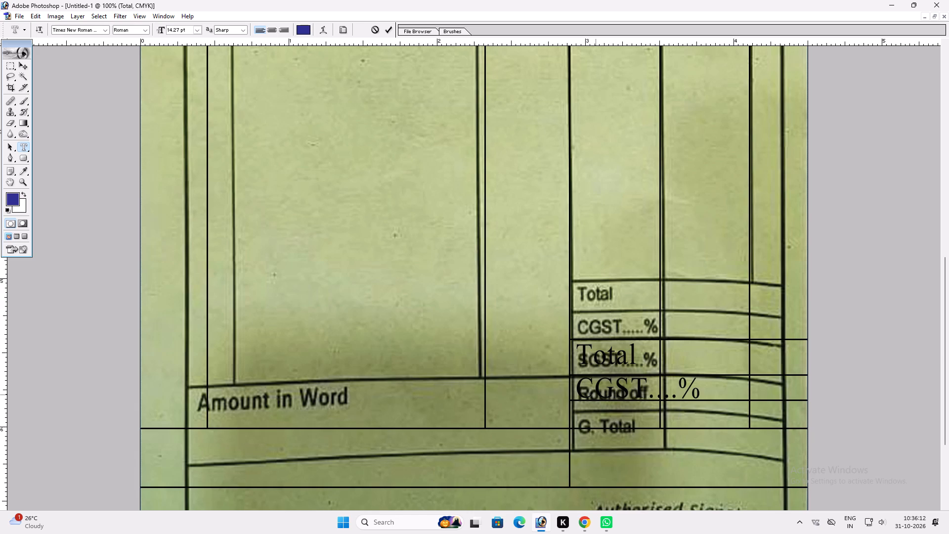
Scale the "CGST....%" label down proportionally so it fits inside the Rate column of the totals block.
key(v)
key(ctrl+t)
shift+drag(696, 378, 642, 376)
shift+drag(644, 377, 649, 378)
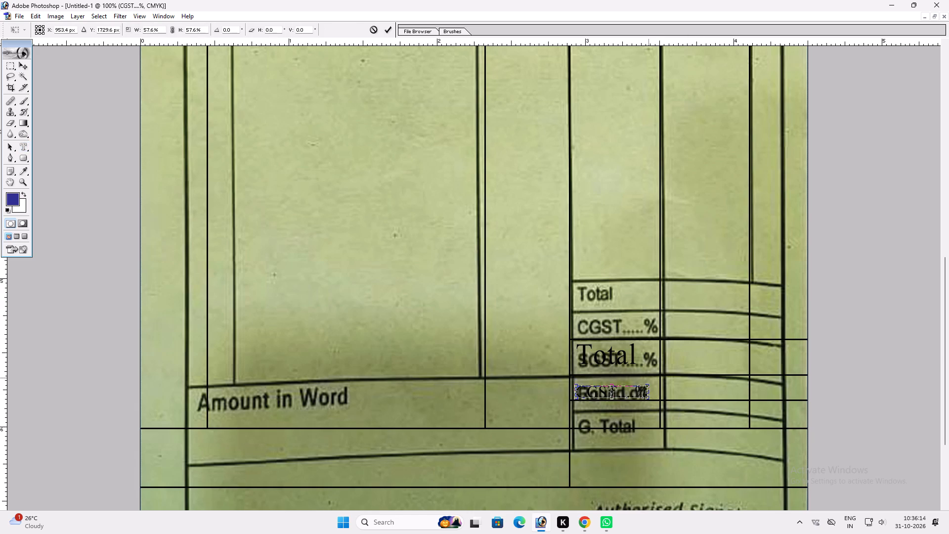
shift+drag(649, 378, 660, 379)
key(ctrl+z)
shift+drag(648, 384, 656, 381)
key(shift+Return)
key(v)
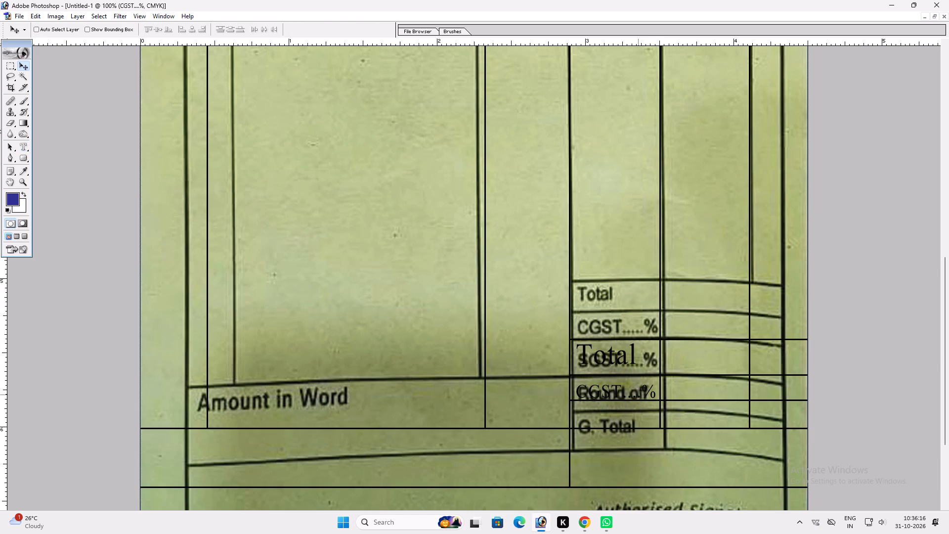
click(637, 397)
Remove the text of the large "Total" label above the "CGST....%" label.
key(t)
click(612, 355)
key(ctrl+a)
key(ctrl+x)
key(Return)
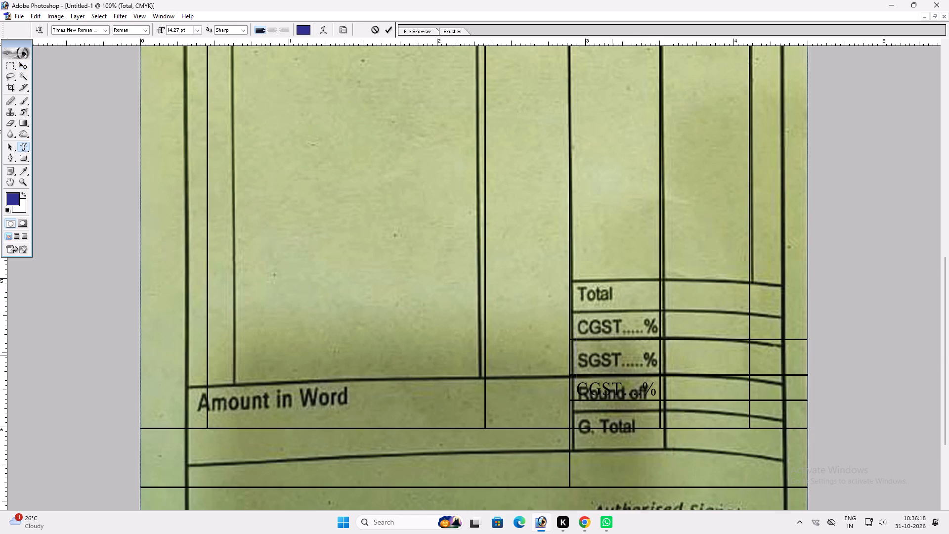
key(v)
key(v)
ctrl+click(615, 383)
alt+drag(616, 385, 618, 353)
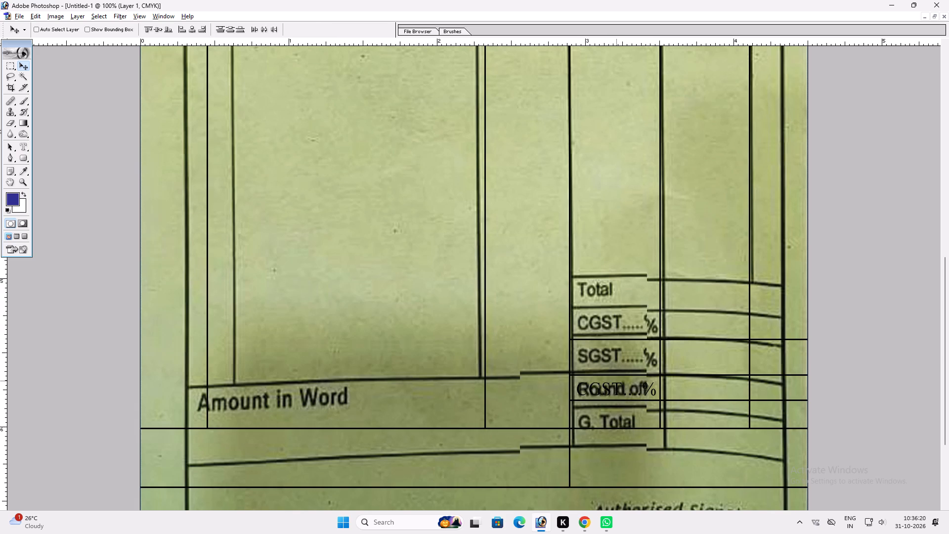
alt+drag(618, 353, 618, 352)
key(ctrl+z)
Duplicate the "CGST....%" label one row up, replace the copy's text with "Total" and shift it toward the cell's centre.
ctrl+click(617, 385)
alt+drag(617, 385, 617, 358)
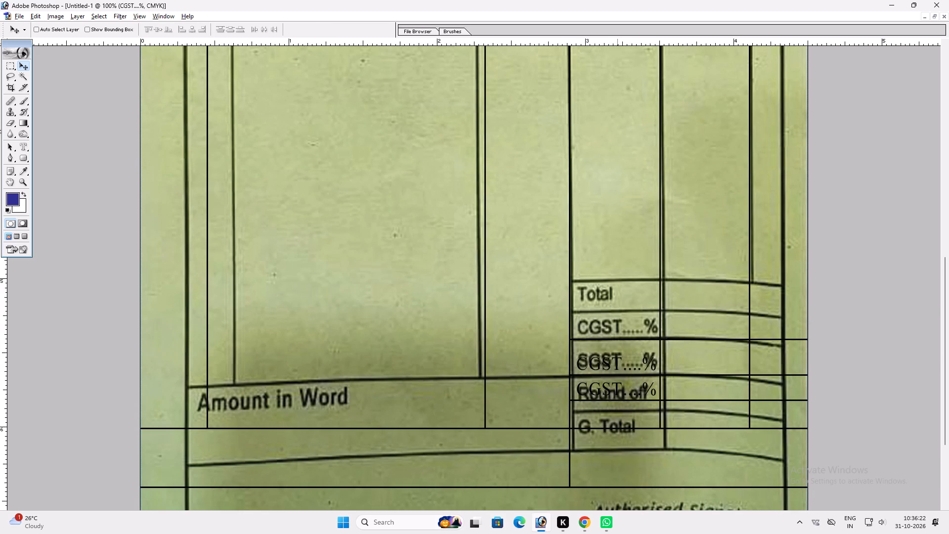
alt+drag(617, 358, 617, 356)
key(t)
click(616, 362)
key(ctrl+a)
key(ctrl+v)
key(Return)
key(v)
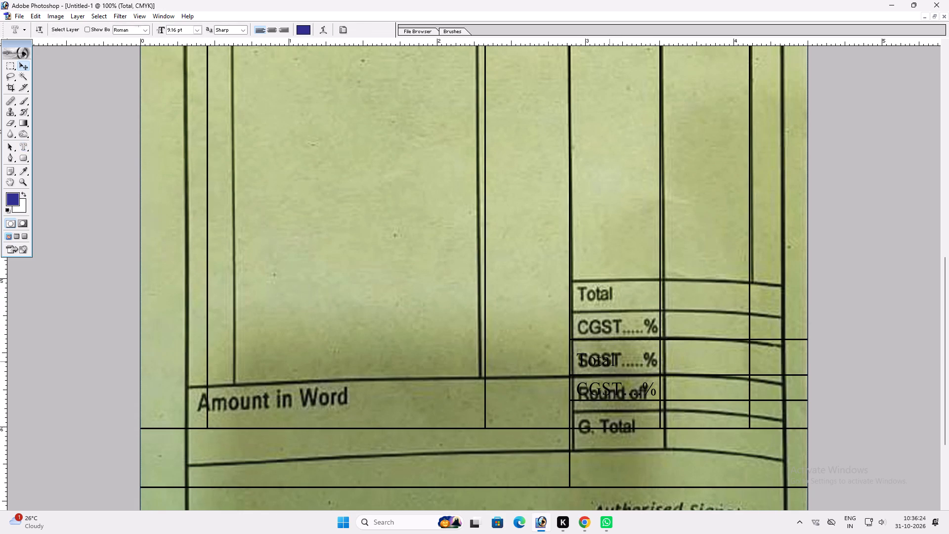
shift+drag(613, 364, 632, 363)
Duplicate the "CGST....%" label one row down and retype the copy as "SGST.....%".
key(space)
drag(622, 383, 619, 346)
key(v)
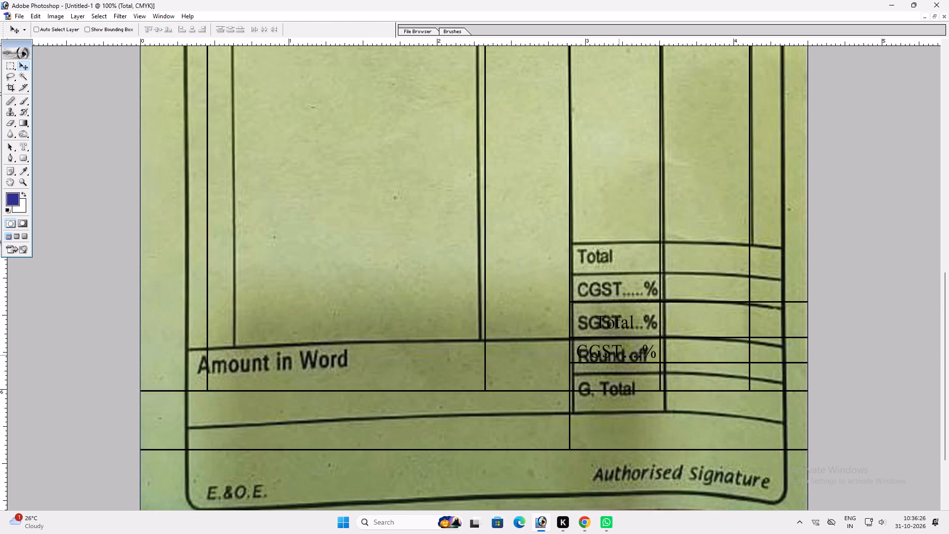
ctrl+click(616, 347)
alt+drag(616, 347, 616, 374)
key(t)
click(610, 380)
key(ctrl+a)
key(shift+s)
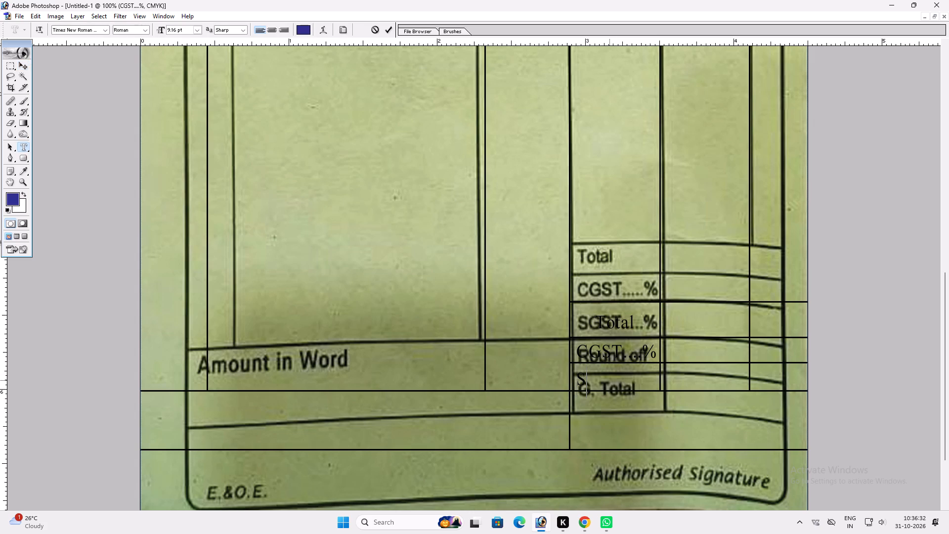
text(GST)
text(.....)
key(shift+percent)
key(Return)
text(vvv)
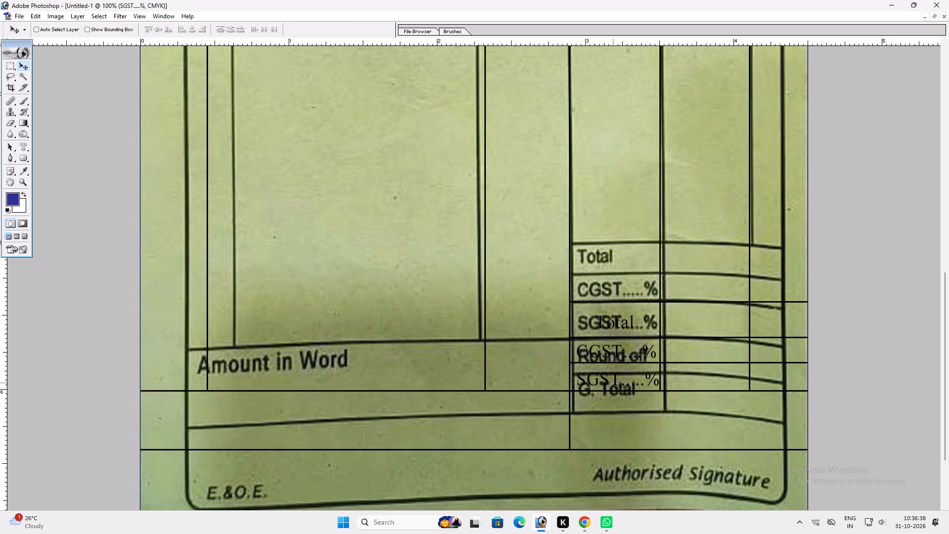
Duplicate the row line above "SGST.....%" and place the copy roughly midway between the two full-width lines below it.
ctrl+click(624, 362)
alt+drag(623, 362, 623, 412)
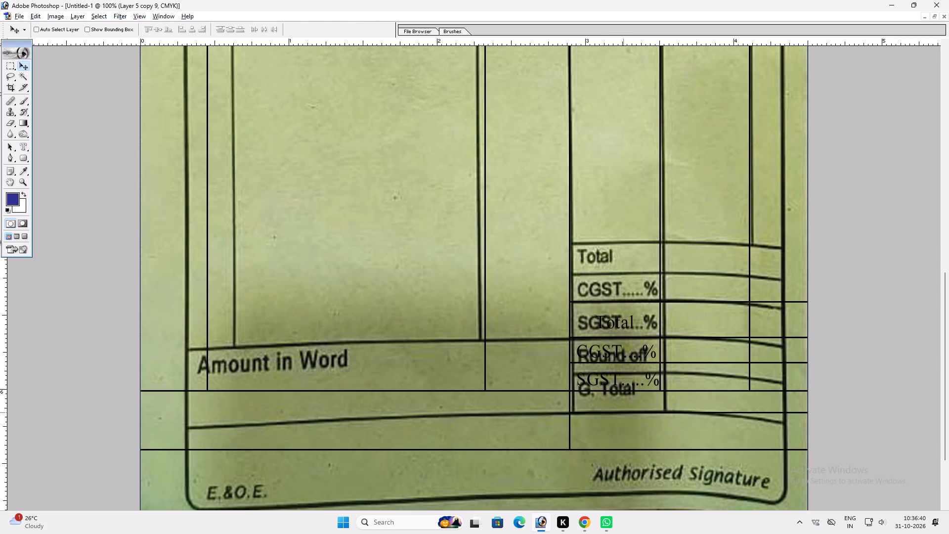
alt+drag(623, 412, 622, 416)
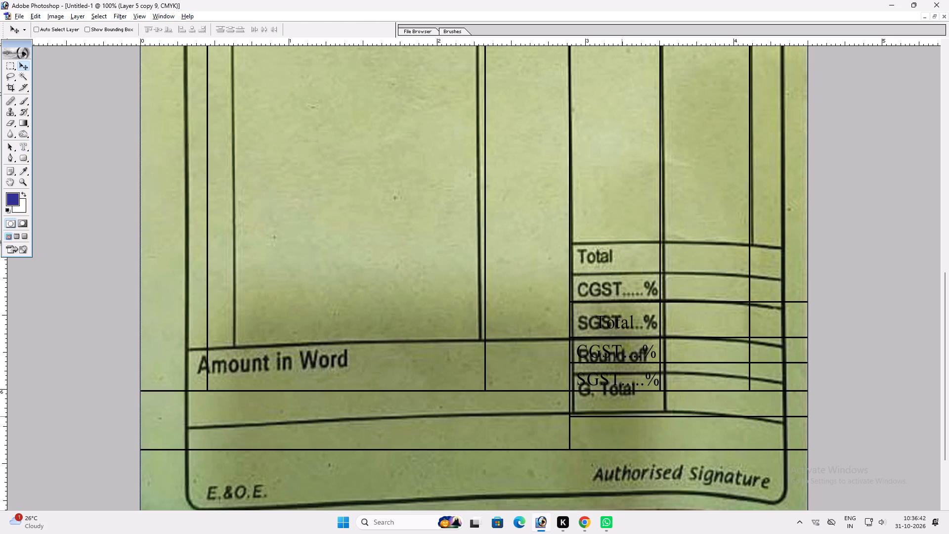
alt+drag(622, 416, 621, 417)
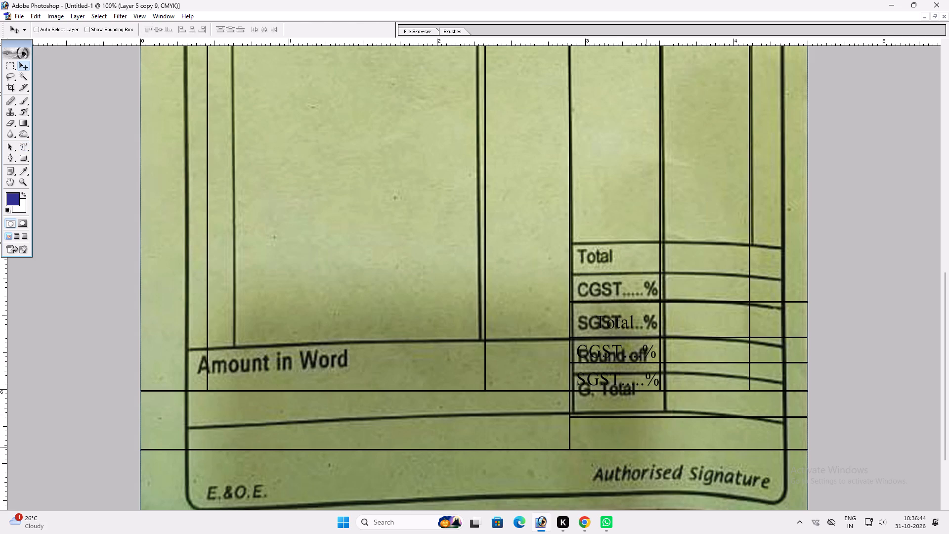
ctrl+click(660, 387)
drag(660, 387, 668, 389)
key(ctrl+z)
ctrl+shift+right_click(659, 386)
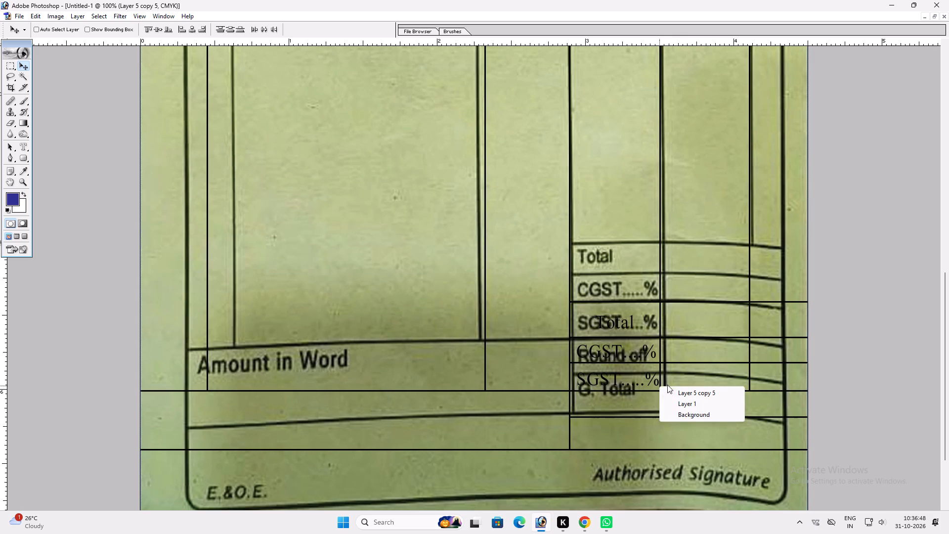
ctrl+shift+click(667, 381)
Erase the part of the Rs./P. divider line that runs below the top line of the totals block.
ctrl+click(750, 382)
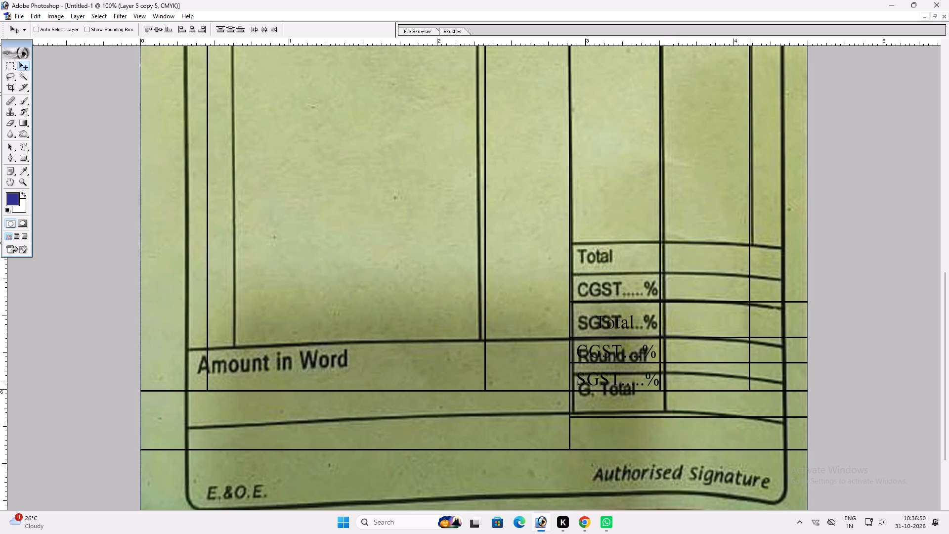
drag(750, 381, 760, 382)
key(ctrl+z)
key(m)
drag(766, 427, 751, 422)
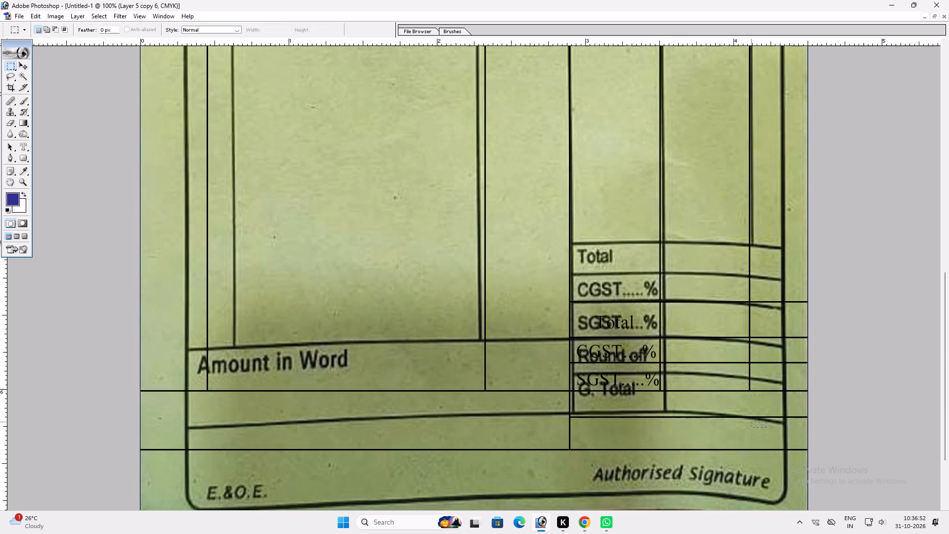
drag(751, 422, 733, 303)
key(Delete)
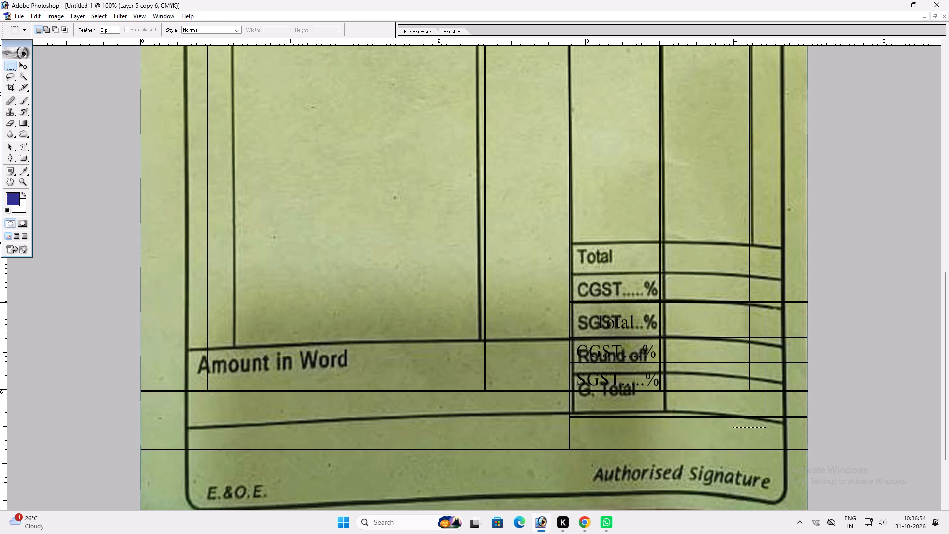
key(ctrl+d)
key(v)
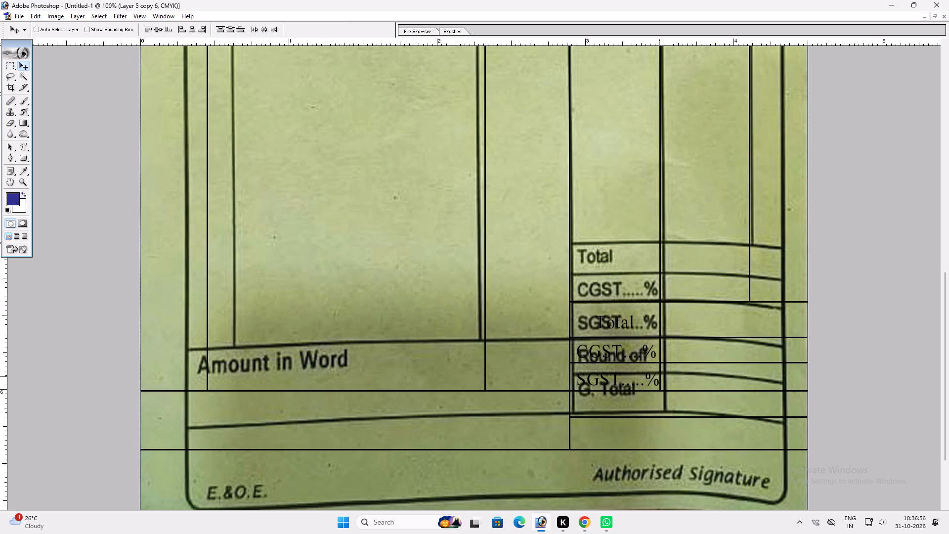
Move the Rate/Amount divider line slightly right, away from the end of the "SGST.....%" label.
ctrl+click(661, 371)
key(z)
drag(527, 313, 725, 478)
key(v)
right_click(566, 248)
right_click(570, 238)
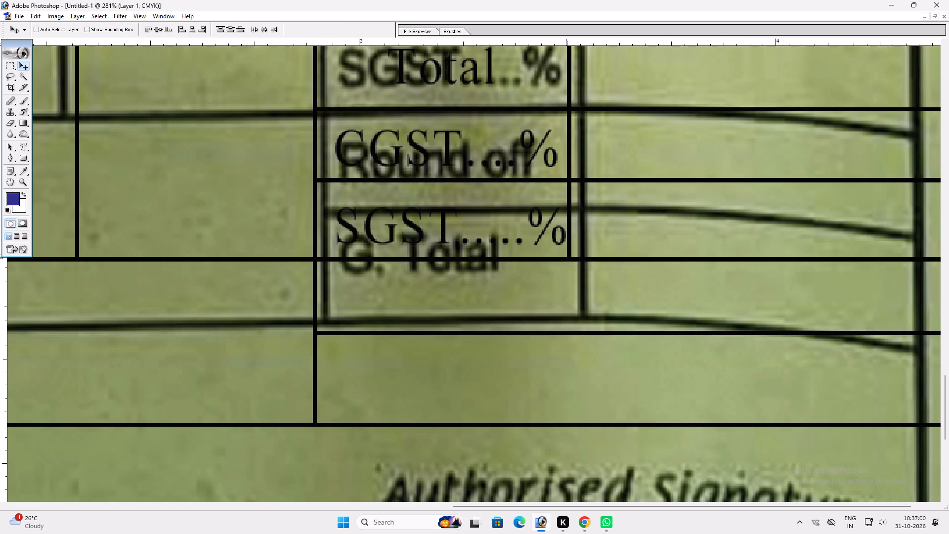
click(580, 240)
ctrl+shift+right_click(569, 236)
ctrl+shift+click(578, 238)
key(m)
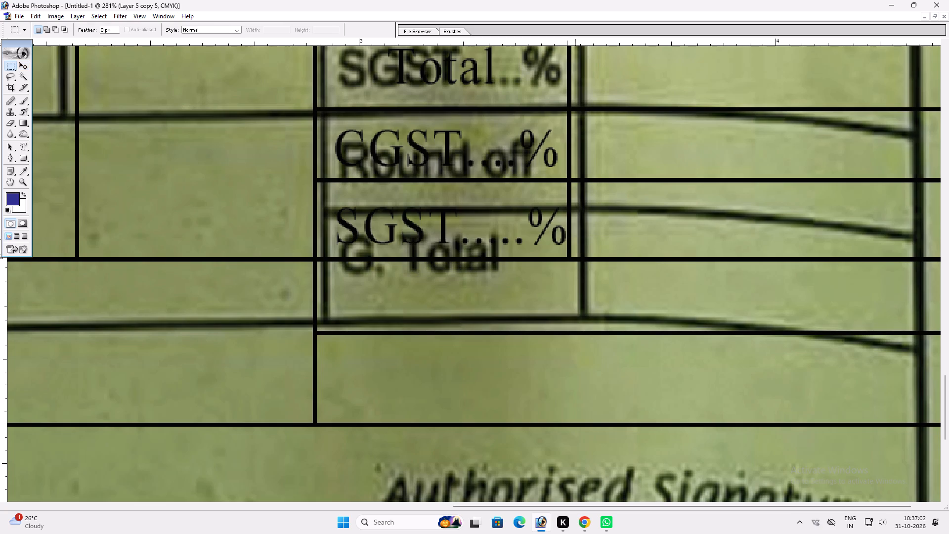
key(v)
shift+drag(570, 239, 576, 241)
Stretch the lower end of the Rate/Amount divider down to the bottom line of the totals block.
key(m)
drag(563, 230, 588, 236)
key(ctrl+t)
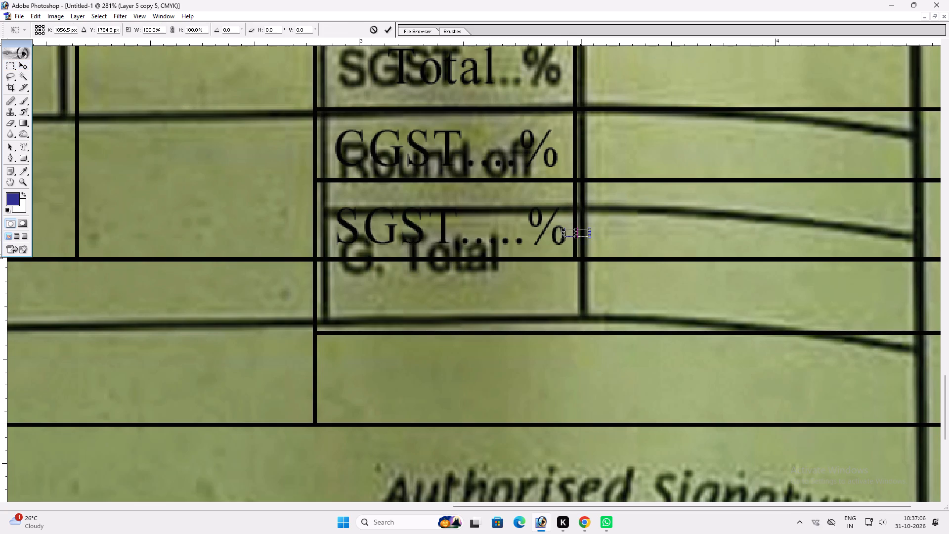
drag(581, 240, 577, 426)
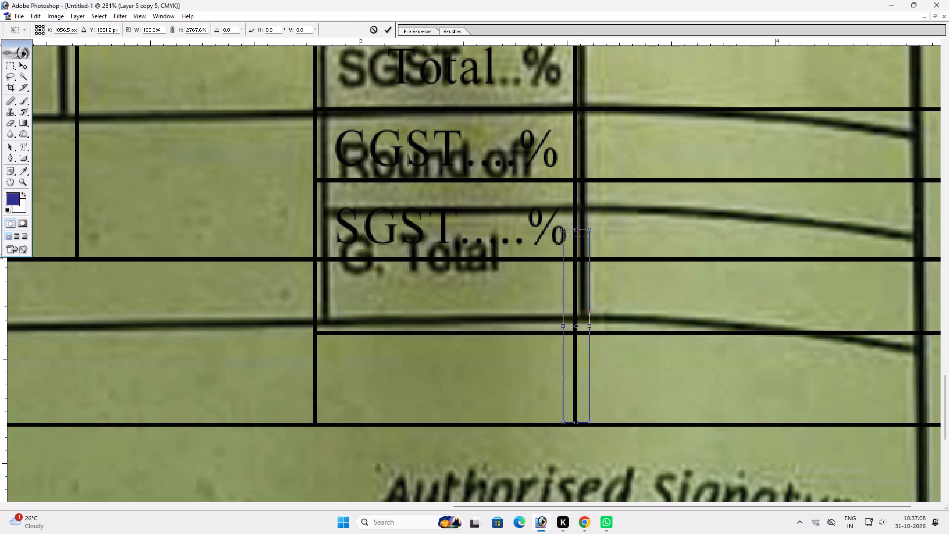
drag(577, 426, 565, 428)
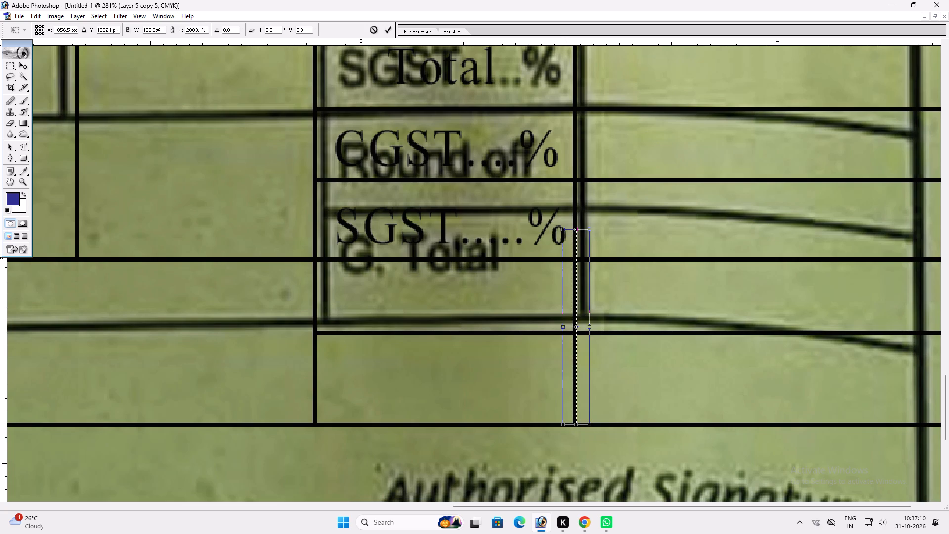
key(Return)
key(ctrl+d)
key(v)
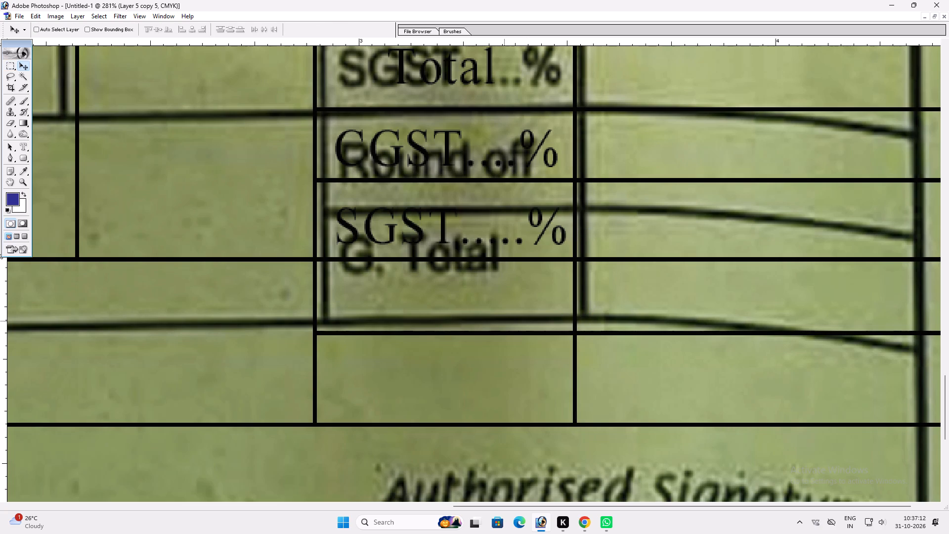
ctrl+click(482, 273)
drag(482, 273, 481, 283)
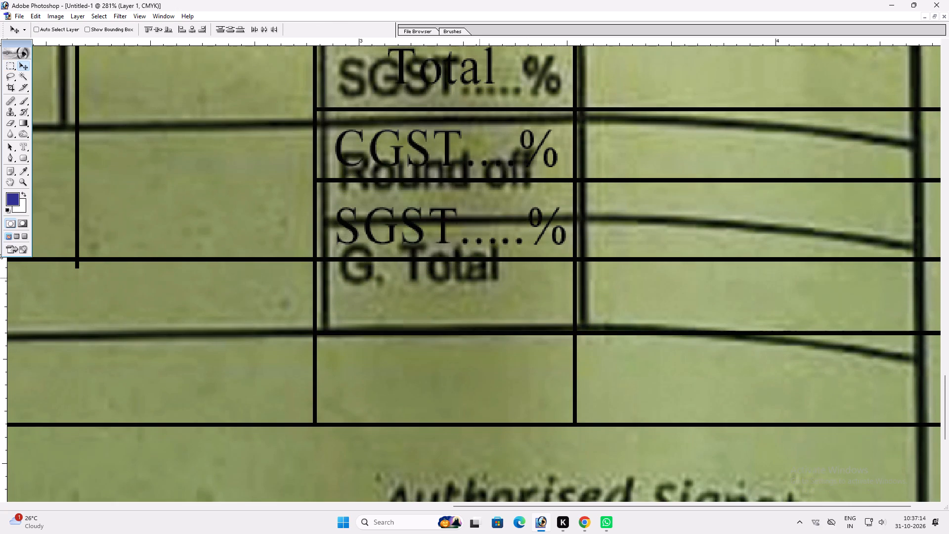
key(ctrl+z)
Move the lowest inner row line of the totals block slightly down to even out the last two rows.
ctrl+click(464, 334)
drag(464, 334, 464, 339)
key(v)
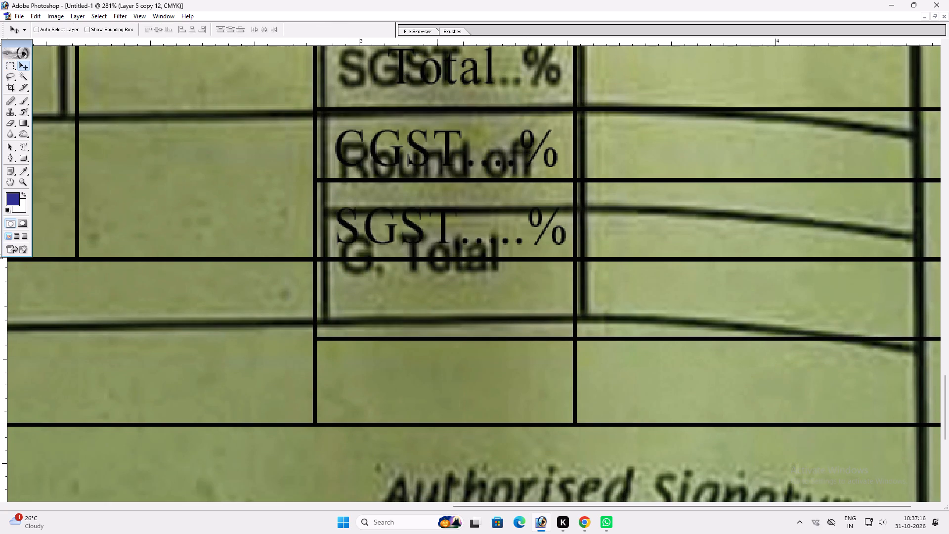
Duplicate the "SGST.....%" label one row down and retype the copy as "Round Off".
ctrl+click(443, 225)
alt+shift+drag(443, 225, 454, 302)
key(t)
click(450, 311)
key(ctrl+a)
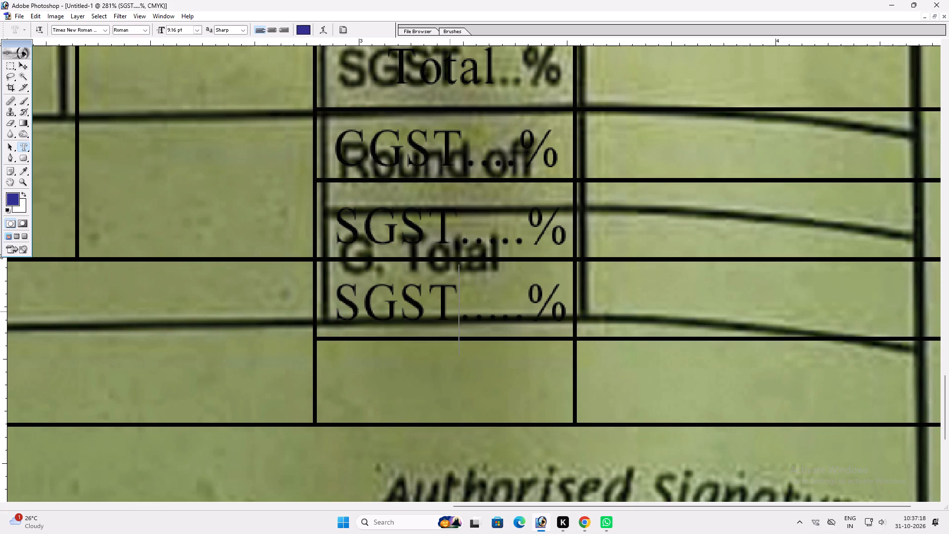
text(Round)
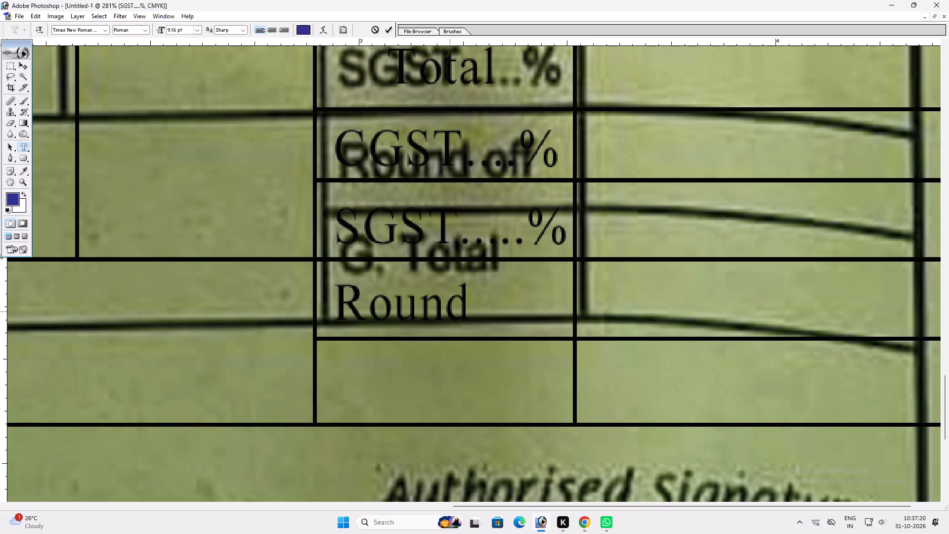
key(space)
text(Offf)
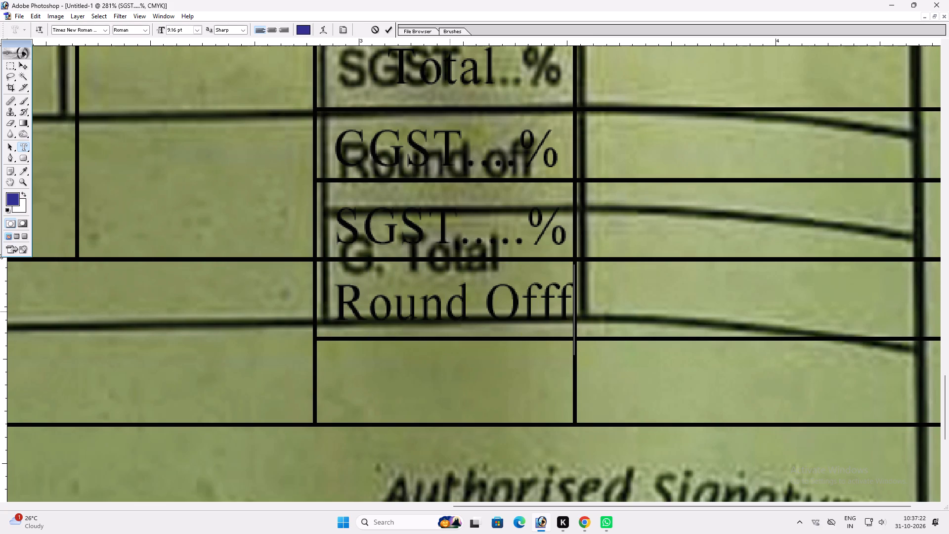
key(BackSpace)
key(Return)
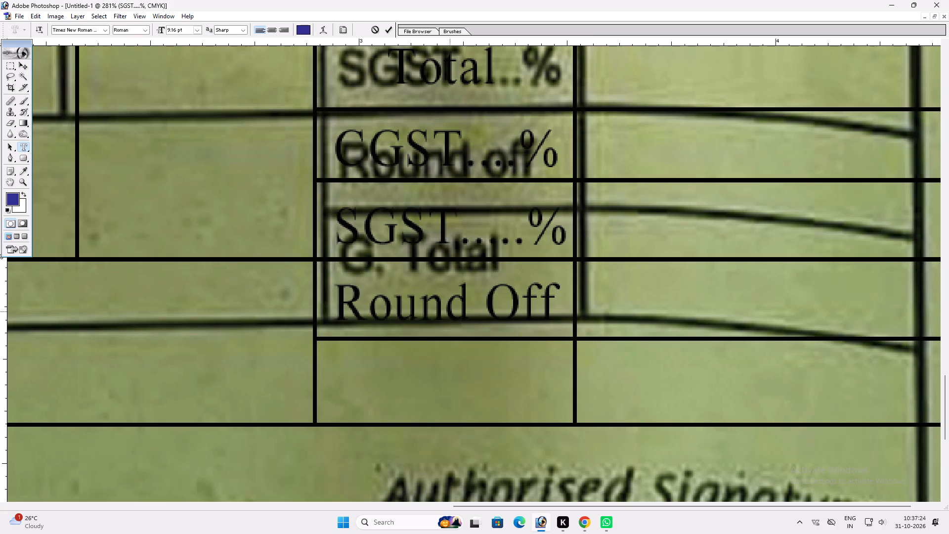
key(Return)
text(vv)
Duplicate the "Round Off" label into the bottom row of the totals block and retype the copy as "G. Total".
alt+shift+drag(450, 311, 464, 387)
key(t)
click(464, 389)
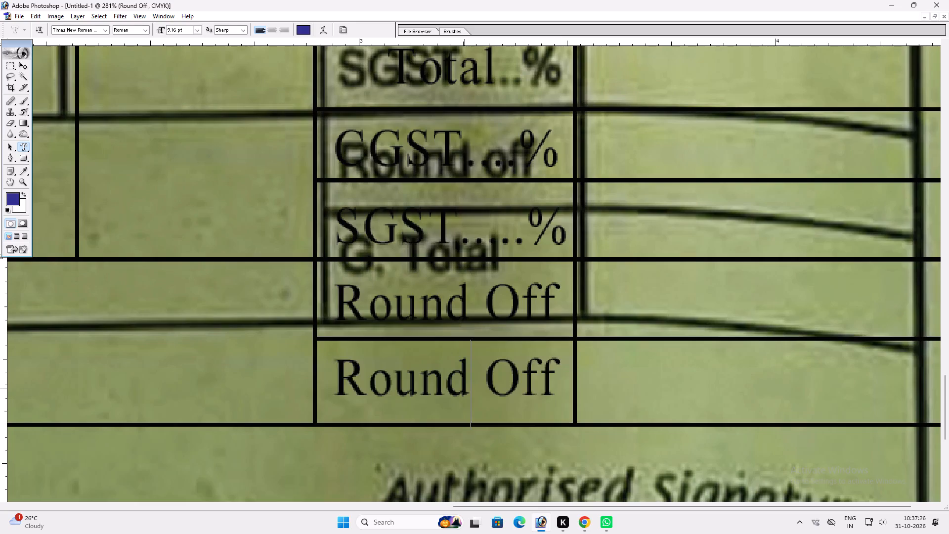
key(ctrl+a)
text(G.)
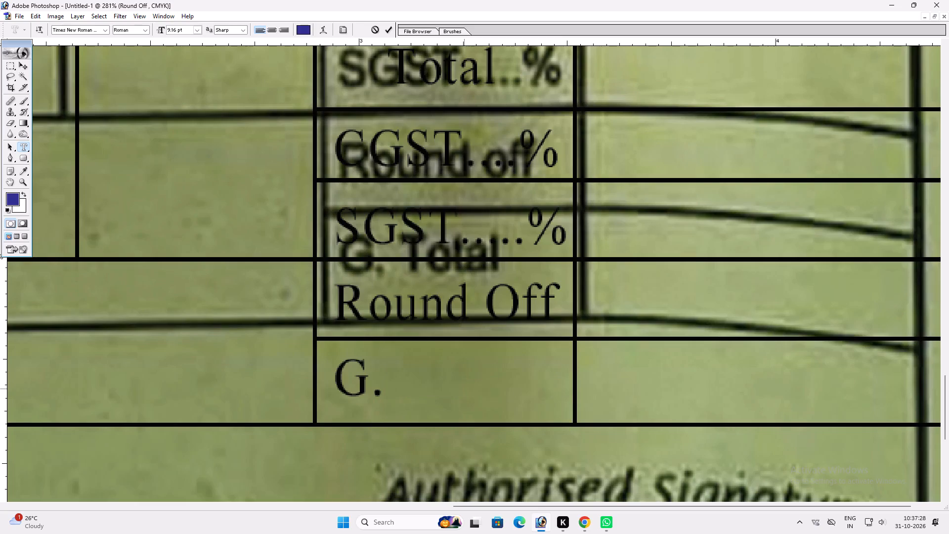
key(space)
text(tot)
key(BackSpace)
key(BackSpace)
key(BackSpace)
key(BackSpace)
key(space)
text(Toa)
key(BackSpace)
text(tal)
key(Return)
text(vv)
Duplicate the "G. Total" label across to the wide empty area beside the totals block and retype the copy as "Amount in Word".
key(space)
right_drag(453, 374, 457, 374)
drag(470, 379, 478, 380)
key(v)
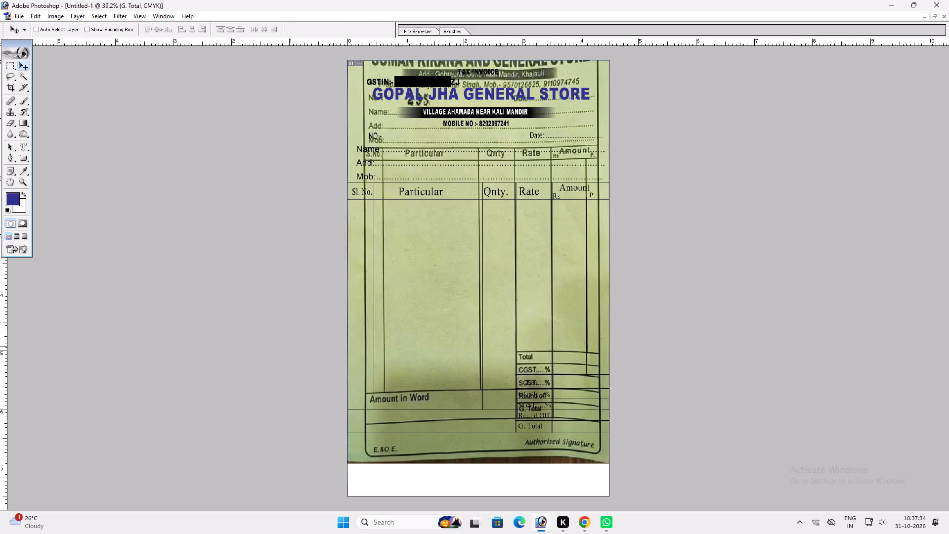
key(ctrl+plus)
key(ctrl+plus)
key(space)
key(space)
key(space)
key(space)
key(space)
key(space)
drag(500, 346, 502, 137)
key(v)
ctrl+click(510, 295)
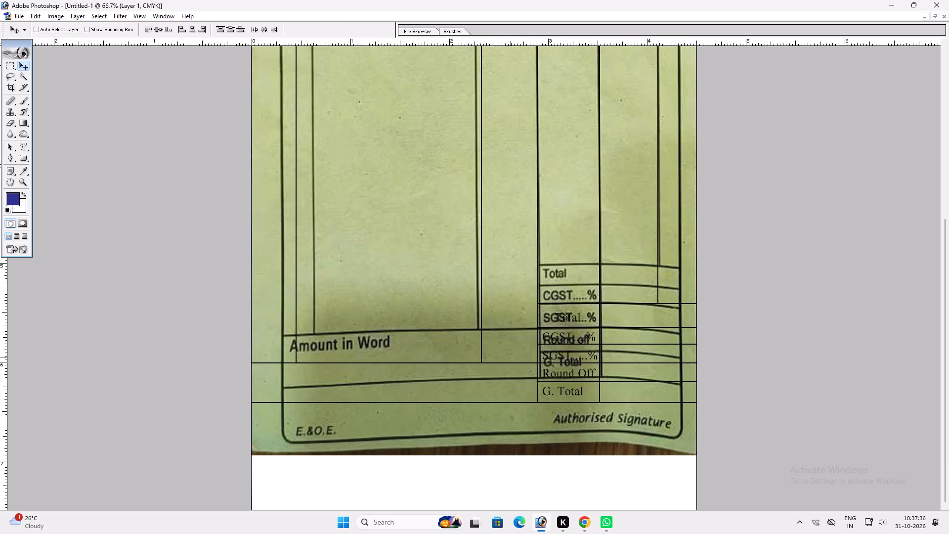
ctrl+click(561, 389)
alt+drag(561, 389, 379, 374)
key(t)
click(387, 376)
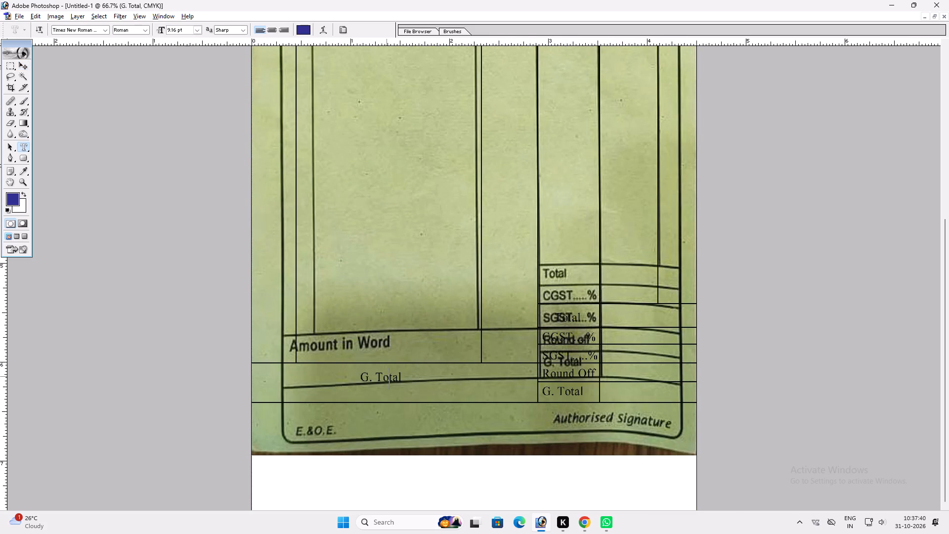
key(ctrl+a)
text(Amount)
key(space)
text(in Word)
key(Return)
text(vvv)
Move the "Amount in Word" label to the page's left edge, just under the item table's bottom line, and enlarge it to about 11.63 pt.
key(v)
drag(410, 383, 327, 387)
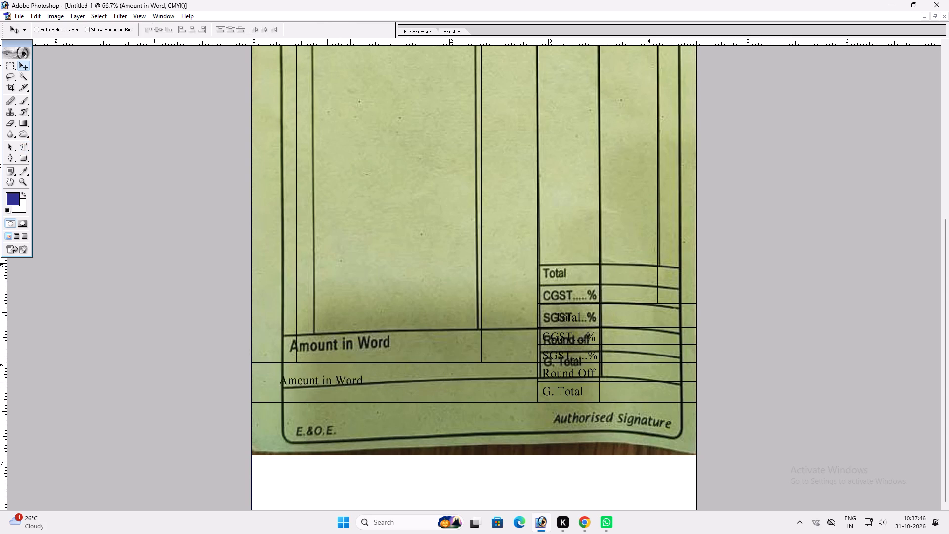
drag(327, 387, 307, 378)
key(ctrl+t)
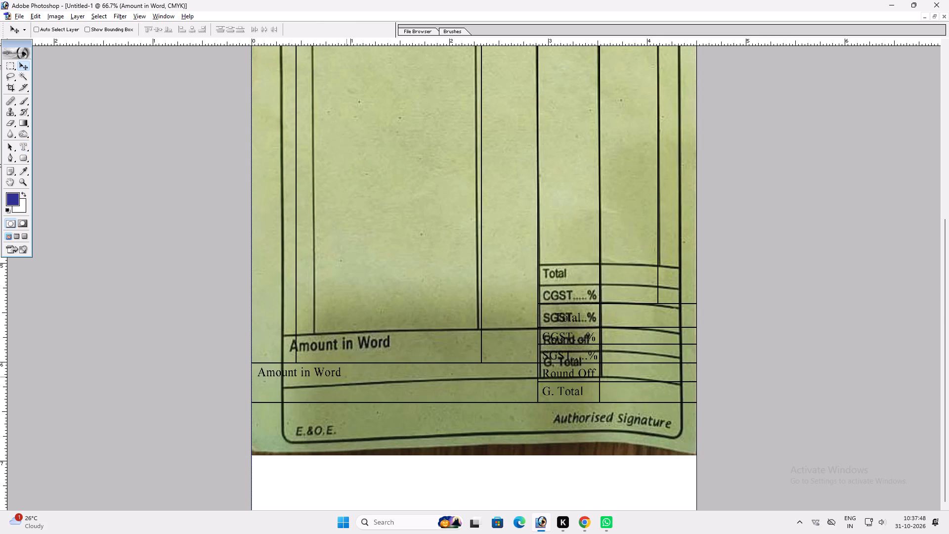
shift+drag(345, 380, 367, 380)
key(Return)
key(v)
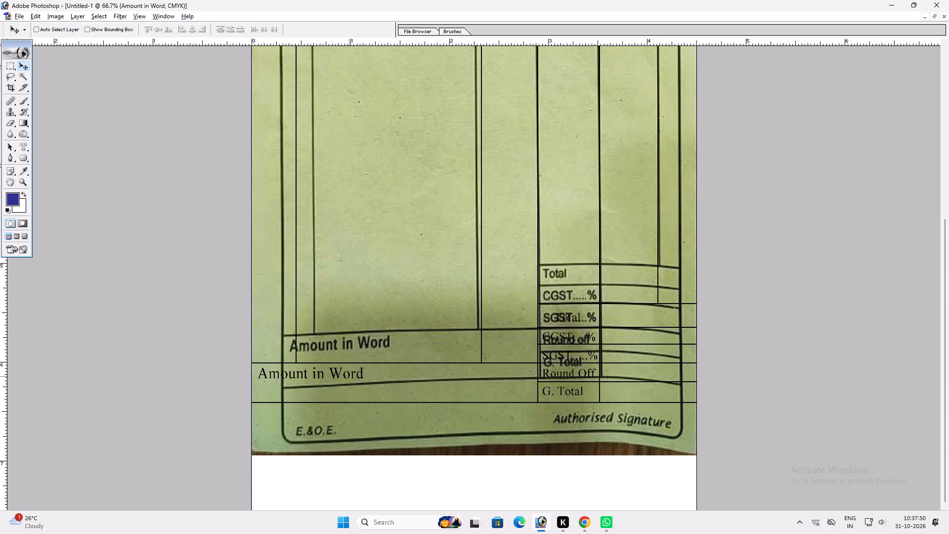
Duplicate the "Amount in Word" label down to the scan's lower edge and retype the copy as "E.&O.E.".
alt+drag(348, 376, 356, 453)
key(t)
click(343, 454)
key(ctrl+a)
key(shift+e)
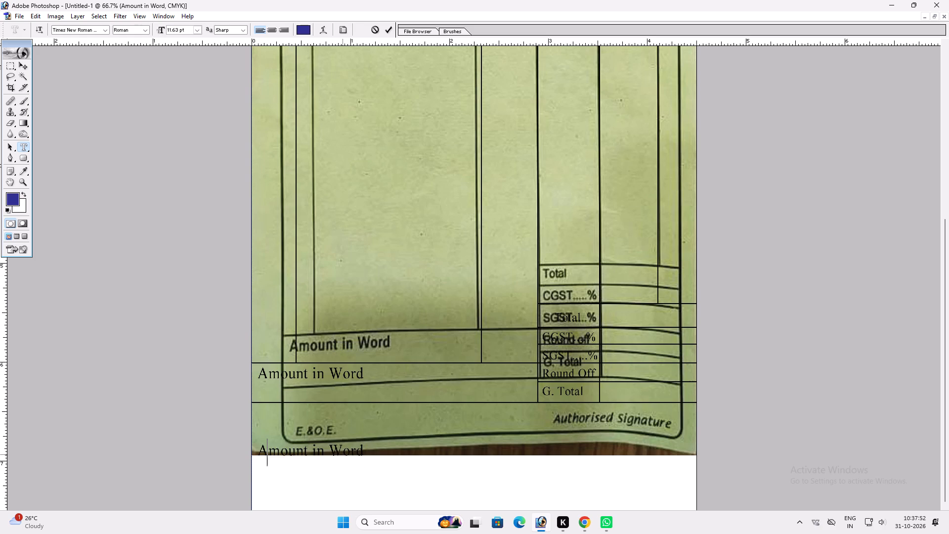
text(.S)
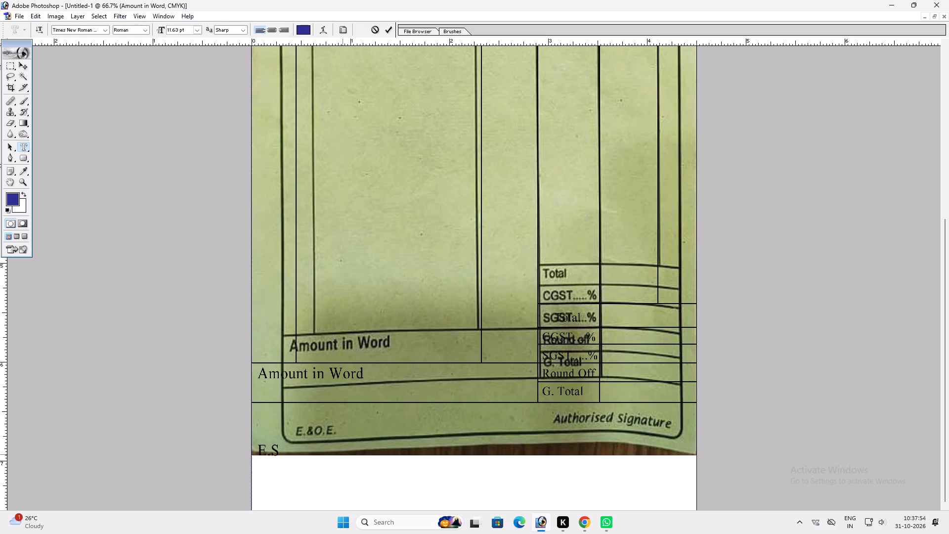
key(BackSpace)
key(shift+percent)
key(BackSpace)
key(shift+ampersand)
key(o)
key(period)
key(BackSpace)
key(BackSpace)
text(O.E)
key(period)
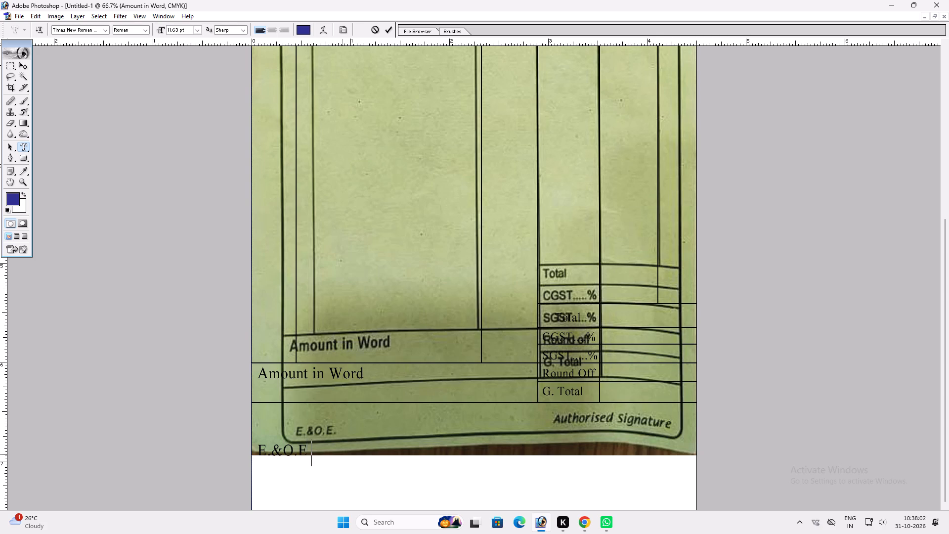
Set the "E.&O.E." label in italic Verdana.
key(ctrl+a)
key(ctrl+t)
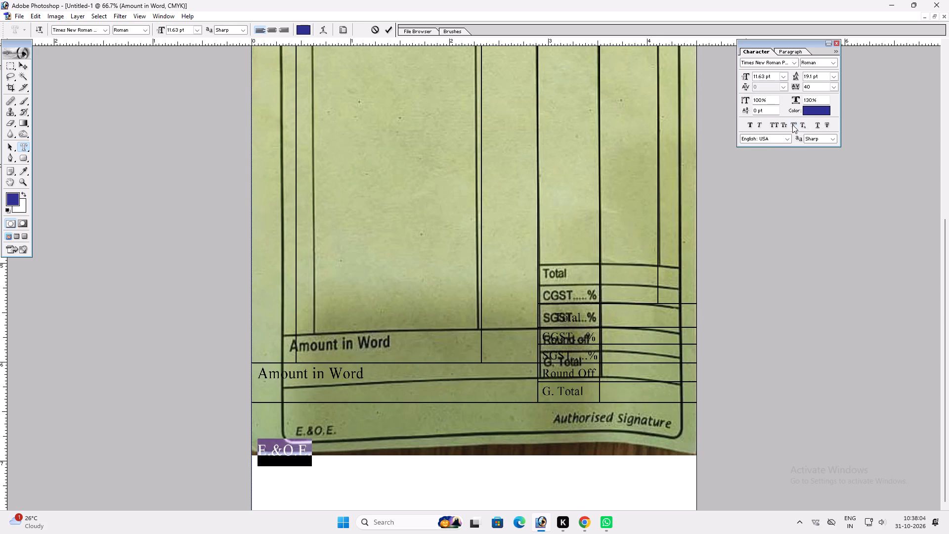
click(761, 123)
key(Return)
key(Return)
key(v)
key(v)
Move the "E.&O.E." label down onto the blank white strip below the scanned invoice.
key(space)
key(space)
key(space)
key(space)
key(space)
key(space)
drag(429, 437, 432, 246)
key(v)
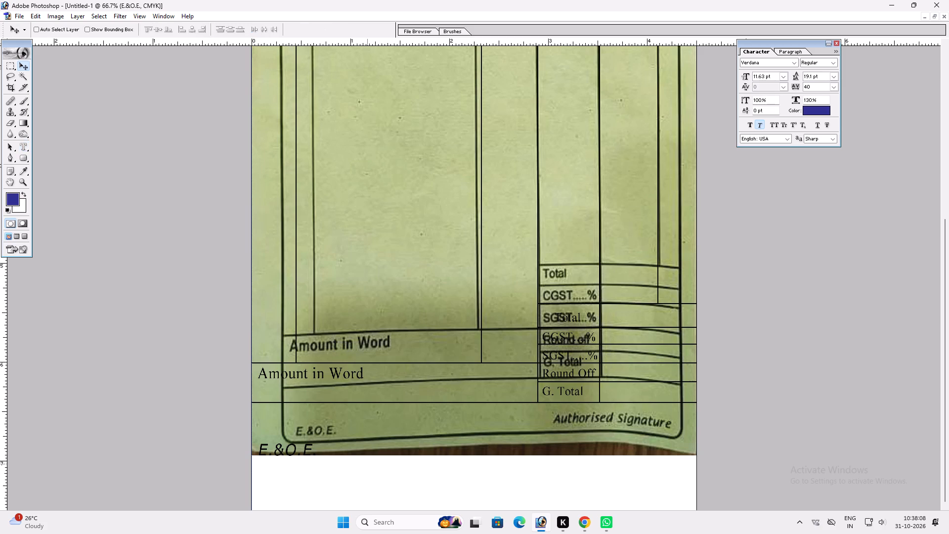
key(v)
key(v)
drag(288, 451, 295, 474)
Duplicate the "E.&O.E." label to the opposite side of the footer, retype the copy as "Authorised Sinature" and align it near the page edge.
alt+shift+drag(292, 475, 548, 483)
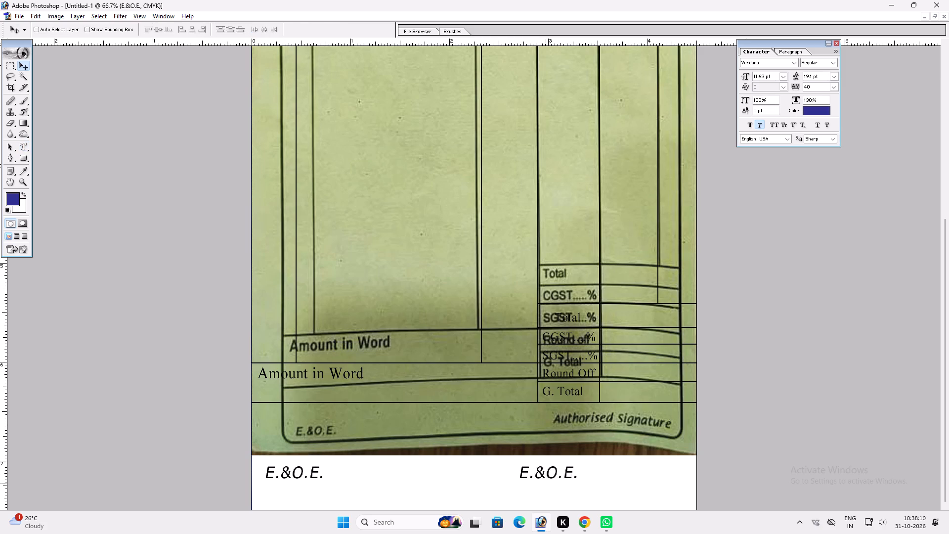
alt+shift+drag(548, 483, 594, 475)
key(t)
click(591, 475)
key(ctrl+a)
key(shift+a)
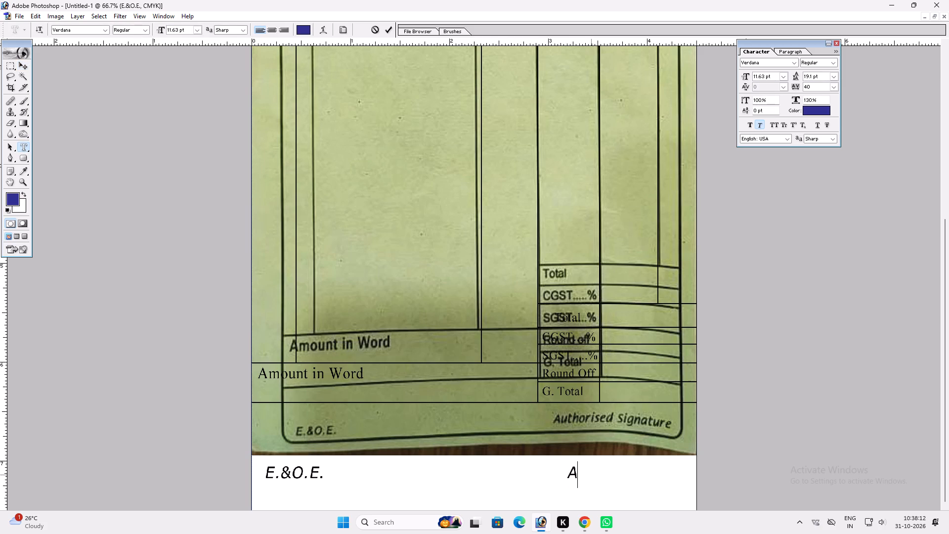
text(uth)
text(orised Sing)
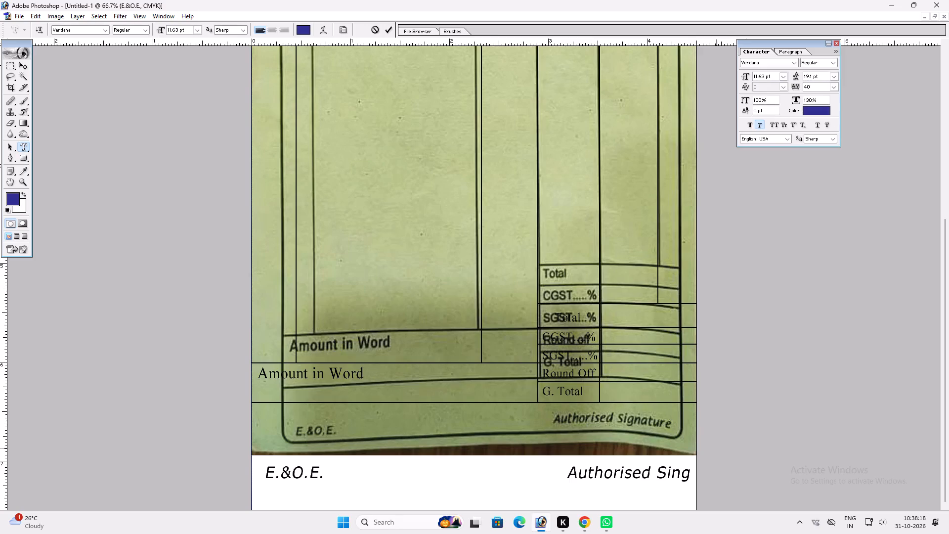
drag(710, 433, 680, 436)
key(BackSpace)
text(at)
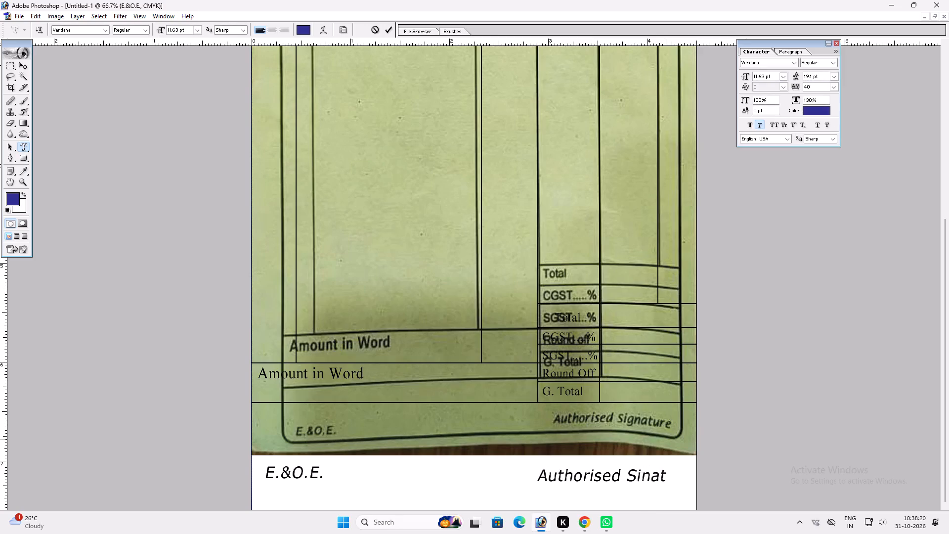
text(ure)
key(Return)
text(vv)
drag(647, 464, 637, 463)
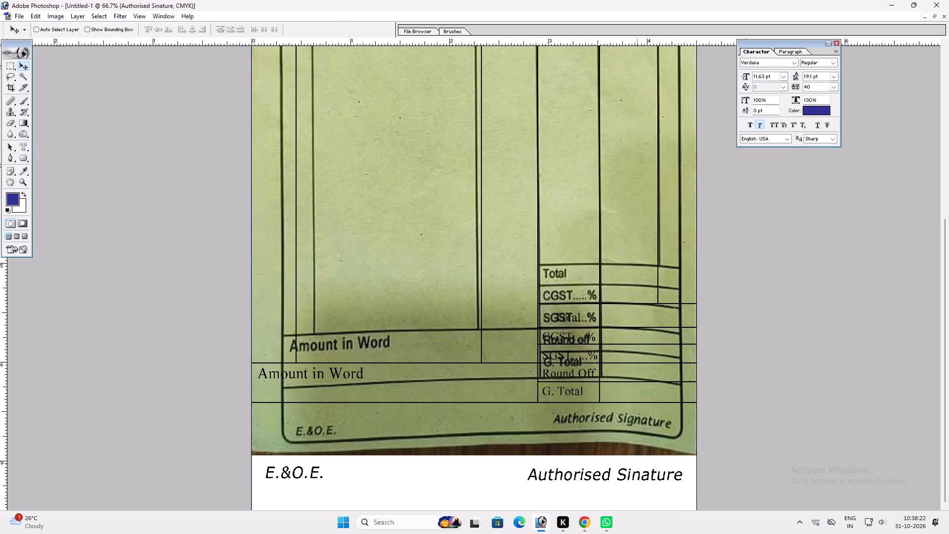
drag(637, 463, 637, 461)
Send the scanned invoice layer to the back of the layer stack, behind the redrawn layout.
key(space)
right_drag(621, 438, 628, 441)
drag(636, 443, 641, 445)
key(v)
ctrl+click(555, 321)
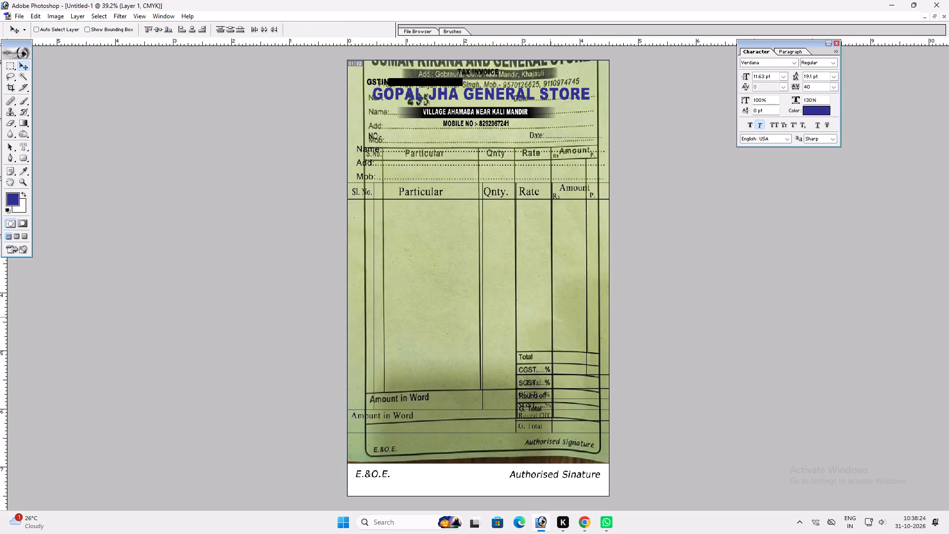
right_click(547, 312)
click(573, 330)
key(ctrl+a)
key(ctrl+x)
key(ctrl+v)
ctrl+click(568, 324)
key(ctrl+shift+bracketleft)
key(v)
Send the handwritten GST number image over the table header to the back of the layer stack.
ctrl+click(499, 207)
key(ctrl+shift+bracketleft)
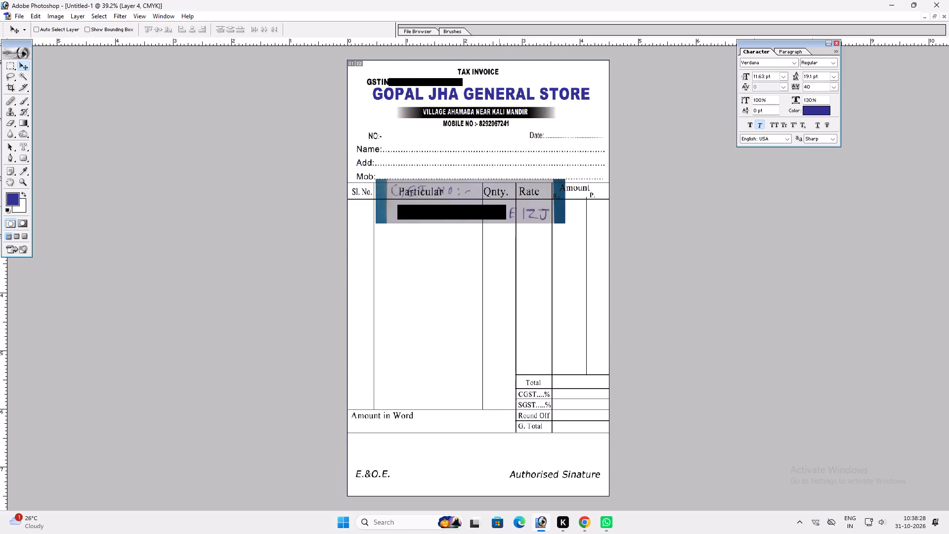
Apply a black Color Overlay to the "GOPAL JHA GENERAL STORE" heading.
key(ctrl+plus)
key(ctrl+plus)
key(space)
key(space)
drag(499, 206, 568, 525)
key(v)
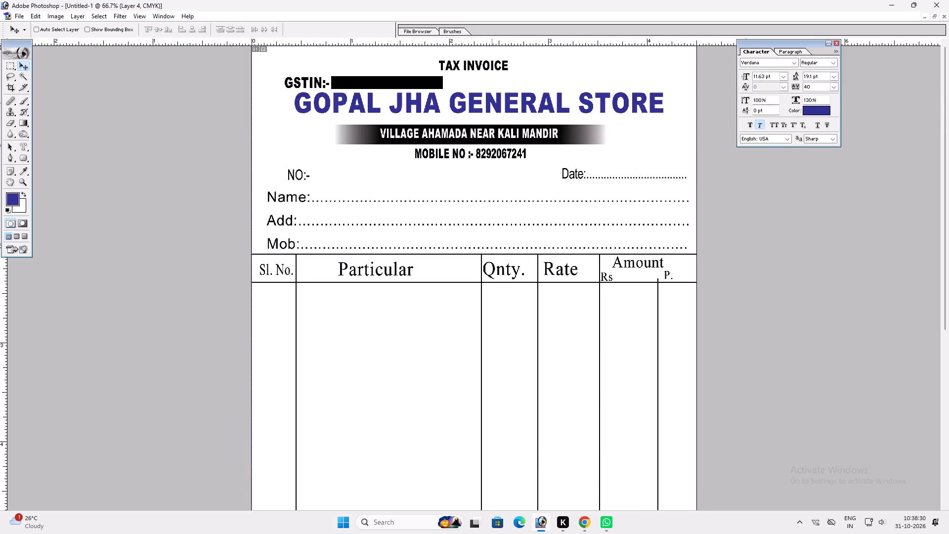
ctrl+click(491, 99)
key(alt+l)
key(alt+y)
key(n)
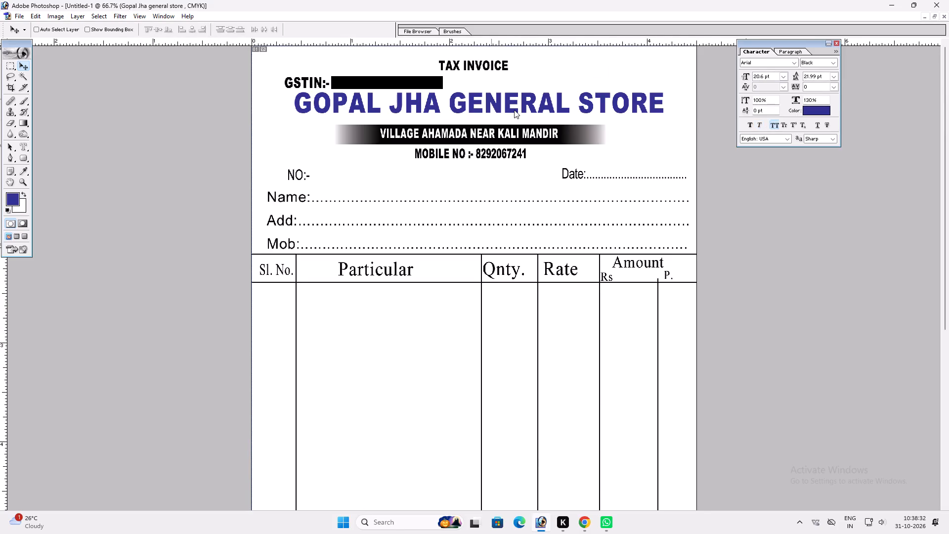
click(748, 472)
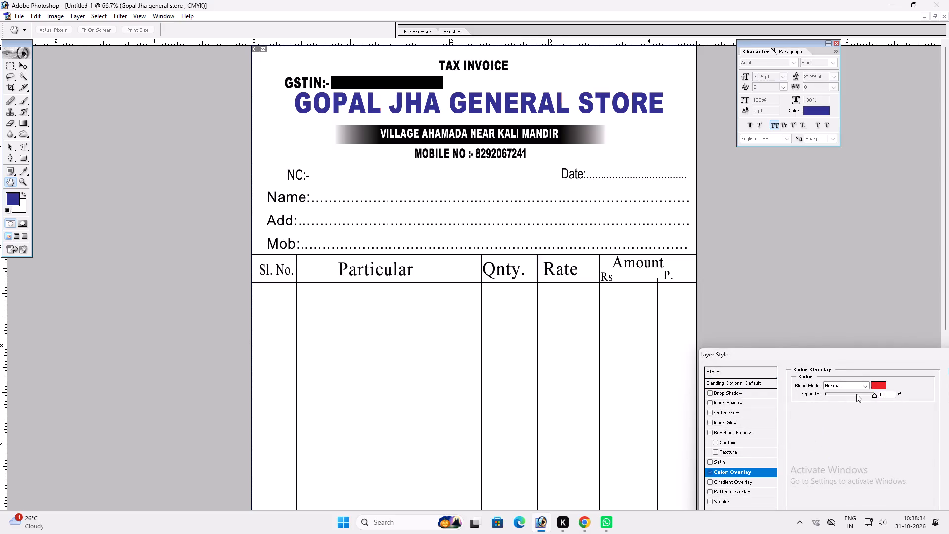
click(883, 382)
drag(307, 336, 453, 411)
key(Return)
key(Return)
Enlarge the store name heading to nearly the full page width and reposition it under the GSTIN line.
key(ctrl+t)
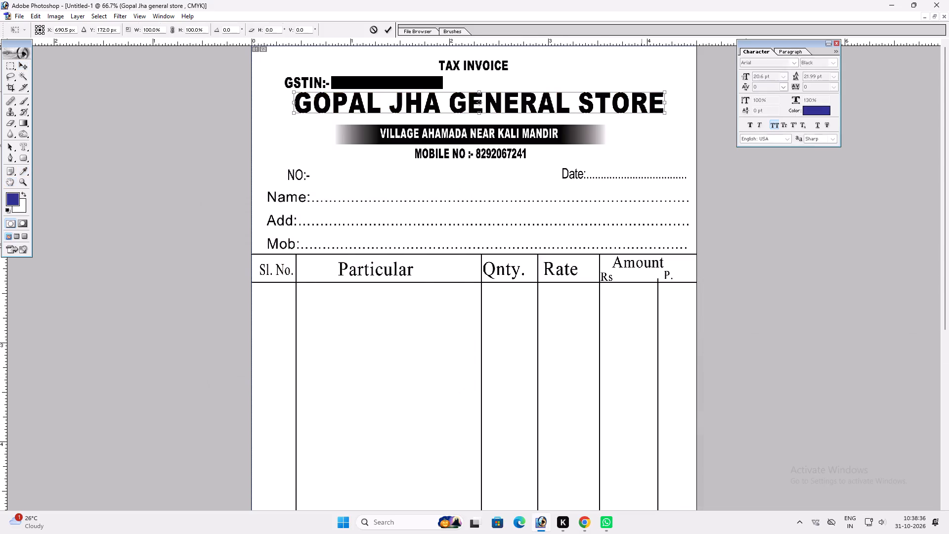
alt+shift+drag(664, 116, 683, 118)
key(Return)
key(v)
drag(657, 126, 649, 128)
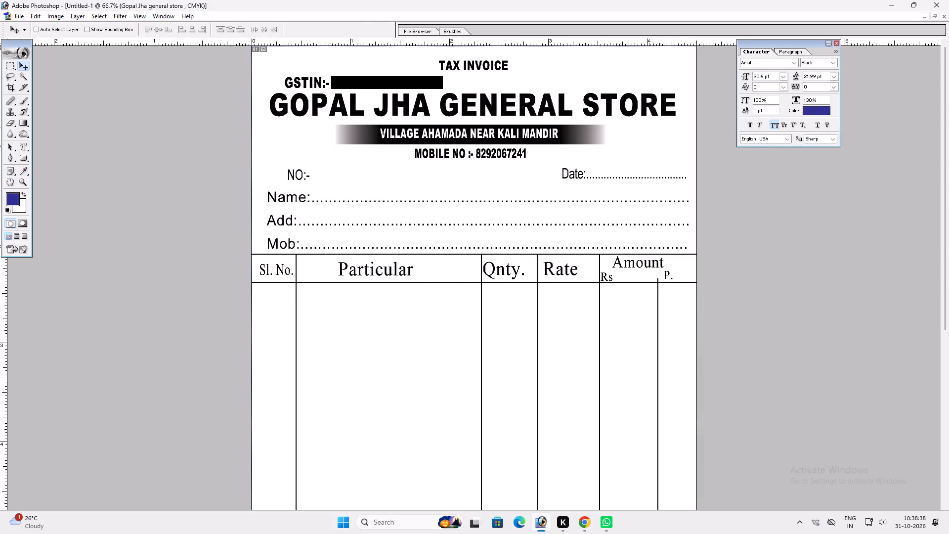
drag(649, 128, 646, 129)
key(ctrl+t)
shift+drag(673, 117, 681, 115)
shift+drag(669, 117, 666, 118)
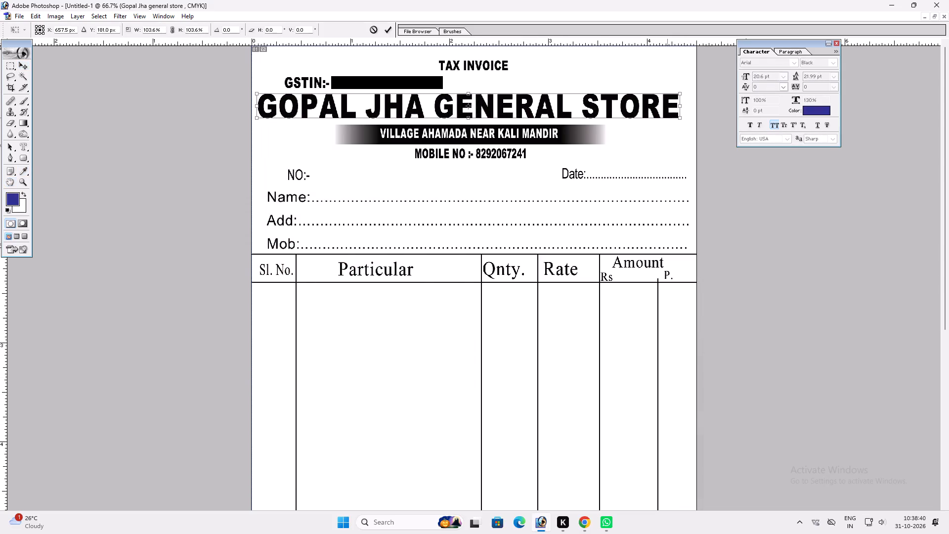
shift+drag(666, 118, 663, 119)
key(shift+Return)
key(v)
Make a slight further transform adjustment to the store name heading's upper edge and nudge the heading up.
key(ctrl+t)
shift+drag(644, 92, 647, 90)
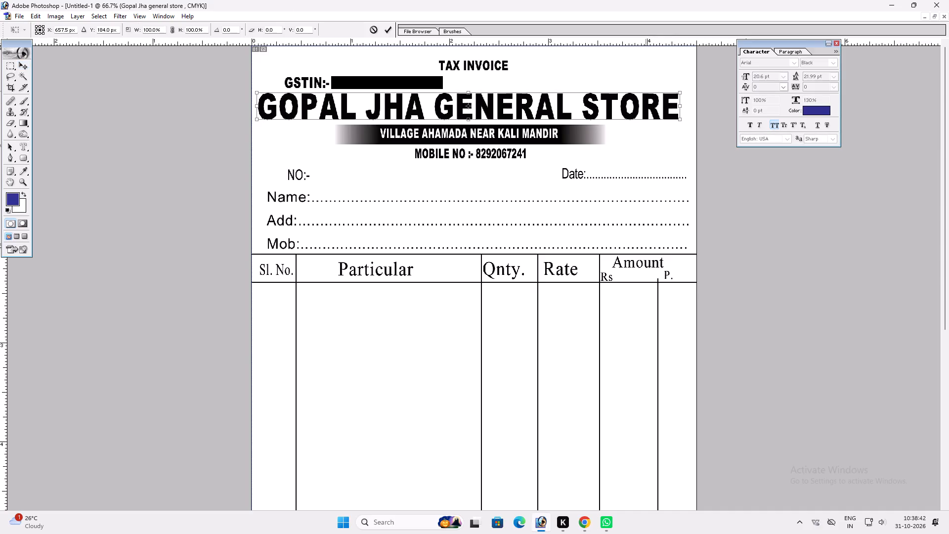
shift+drag(647, 90, 648, 90)
key(shift+Return)
key(v)
key(Up)
key(v)
Centre the store name heading horizontally on the page.
key(ctrl+a)
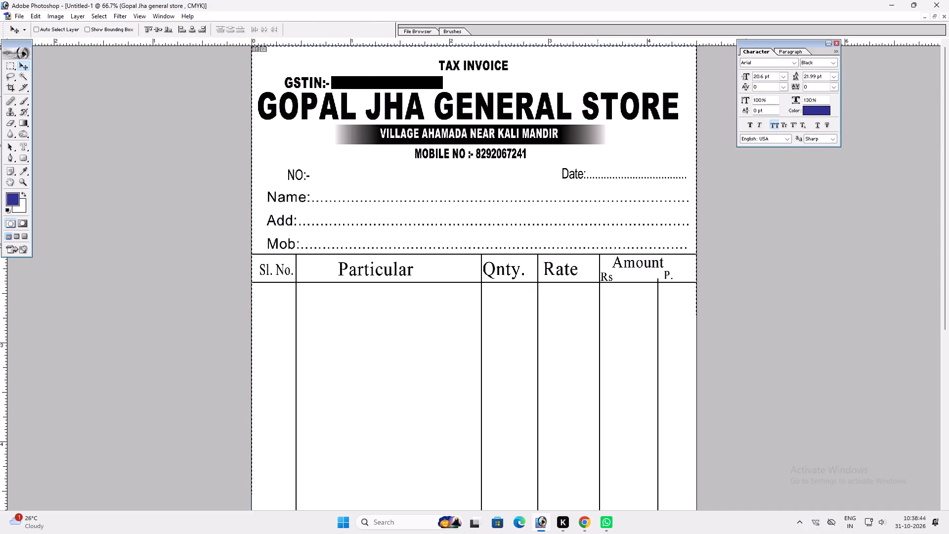
key(alt+l)
key(alt+i)
key(alt+h)
key(ctrl+d)
Scale the store name heading down slightly to leave more side margin.
key(ctrl+t)
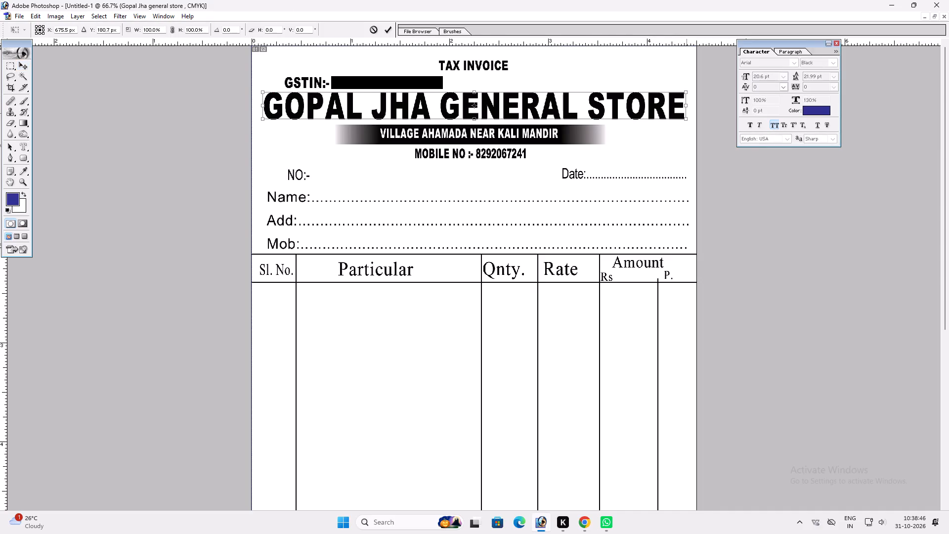
alt+shift+click(685, 116)
shift+click(675, 116)
key(shift+Return)
key(v)
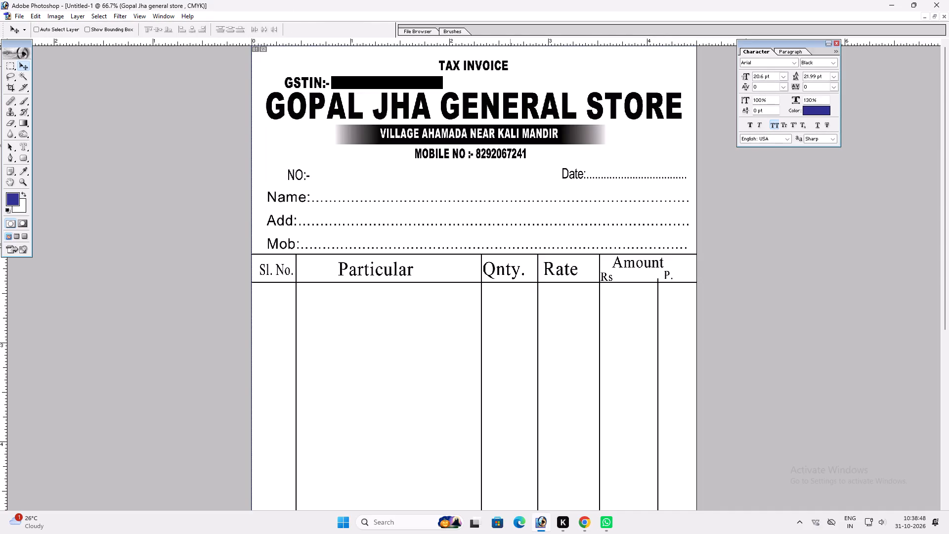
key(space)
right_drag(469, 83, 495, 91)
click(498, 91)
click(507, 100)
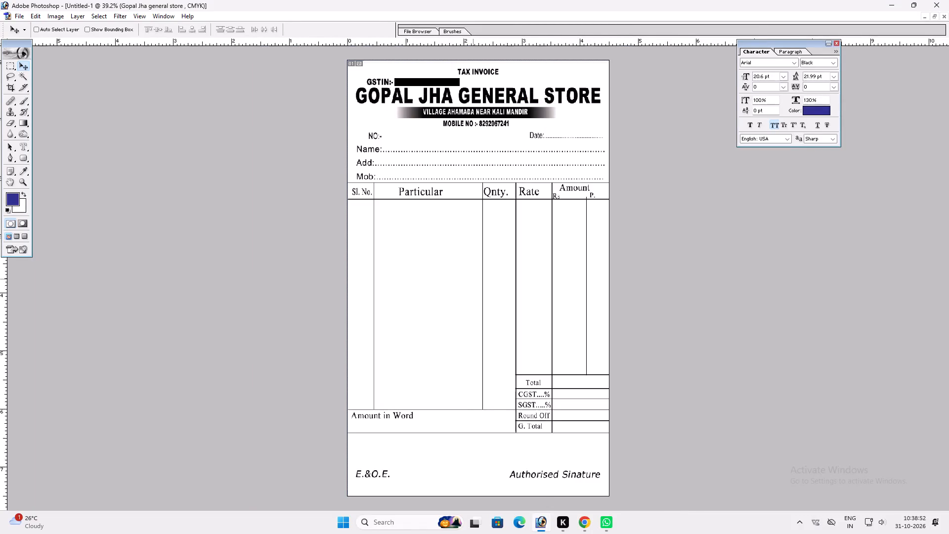
Bring the reference invoice photo to the front to compare its footer and border with the layout, and undo the reordering.
key(ctrl+plus)
key(ctrl+plus)
key(space)
key(space)
key(space)
key(space)
key(space)
key(space)
key(space)
key(space)
key(space)
key(space)
key(space)
key(space)
key(space)
key(space)
key(space)
key(space)
key(space)
key(space)
key(space)
key(space)
drag(473, 279, 430, 82)
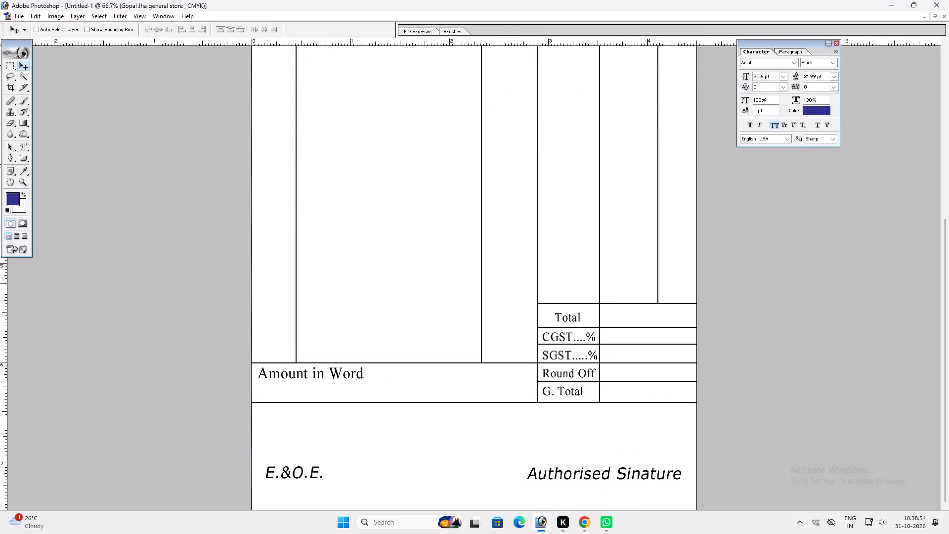
key(space)
right_click(516, 195)
click(537, 209)
key(ctrl+shift+bracketright)
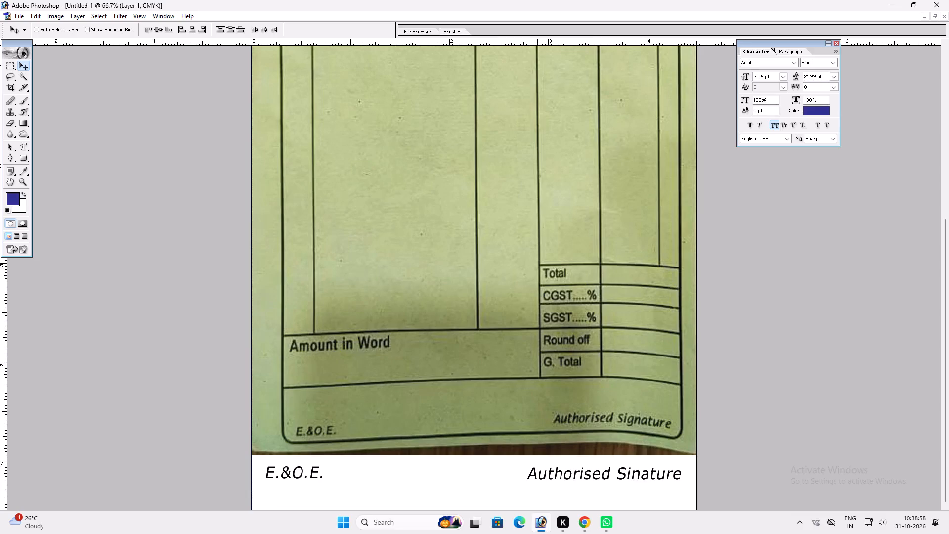
key(ctrl+z)
key(space)
key(space)
key(space)
key(space)
key(space)
right_drag(438, 340, 444, 340)
drag(453, 340, 458, 342)
key(v)
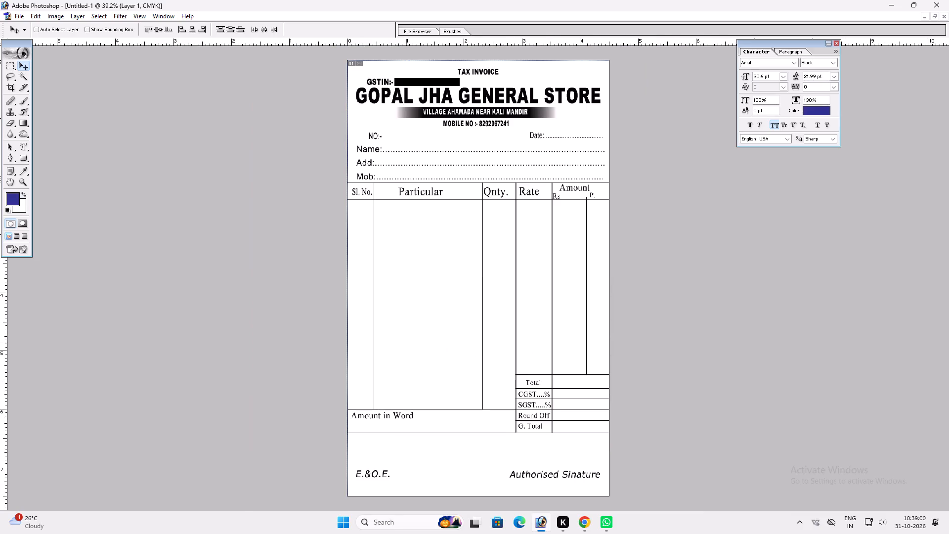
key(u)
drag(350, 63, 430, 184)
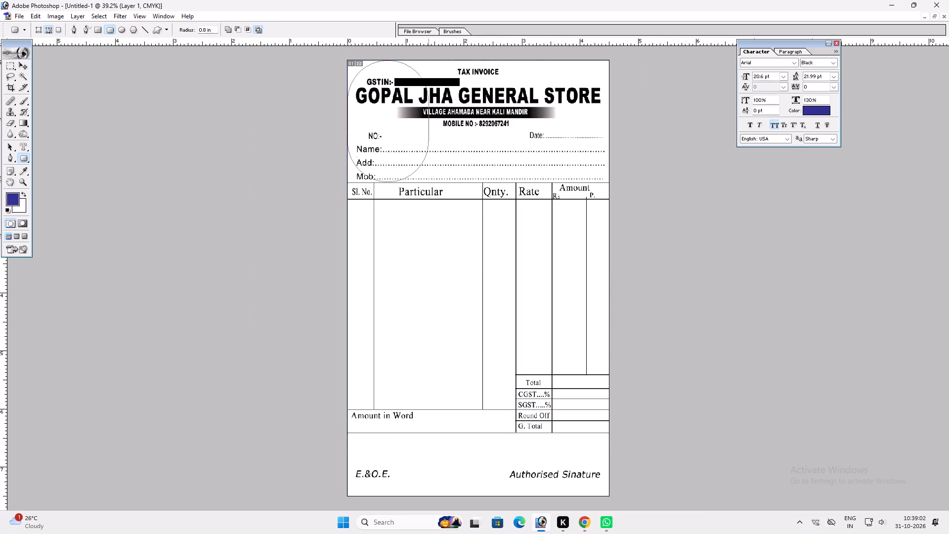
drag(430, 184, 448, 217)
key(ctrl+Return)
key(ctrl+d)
Set the rounded rectangle's corner radius to 0.1 in and test it with a trial outline over the header, discarding the outline.
click(218, 30)
drag(216, 30, 0, 46)
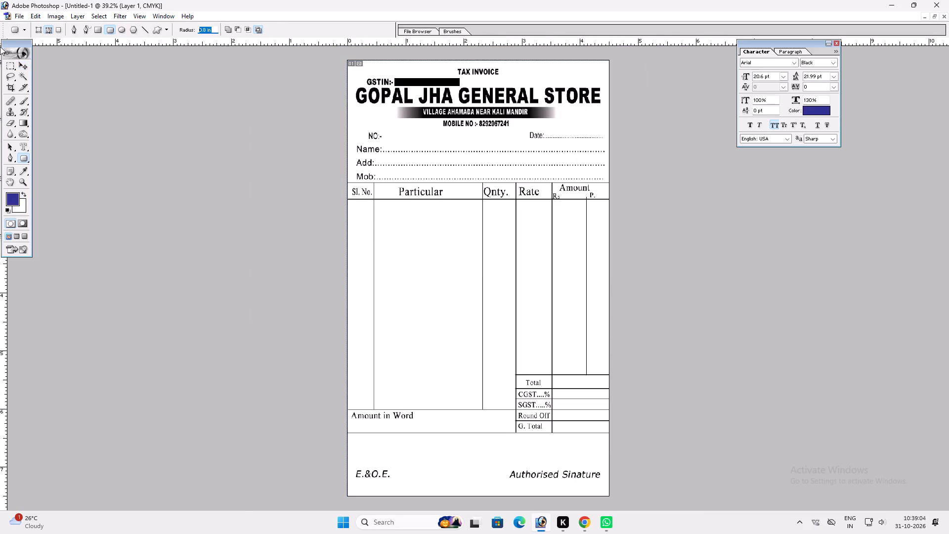
text(0.1)
drag(353, 66, 495, 234)
key(ctrl+d)
key(ctrl+Return)
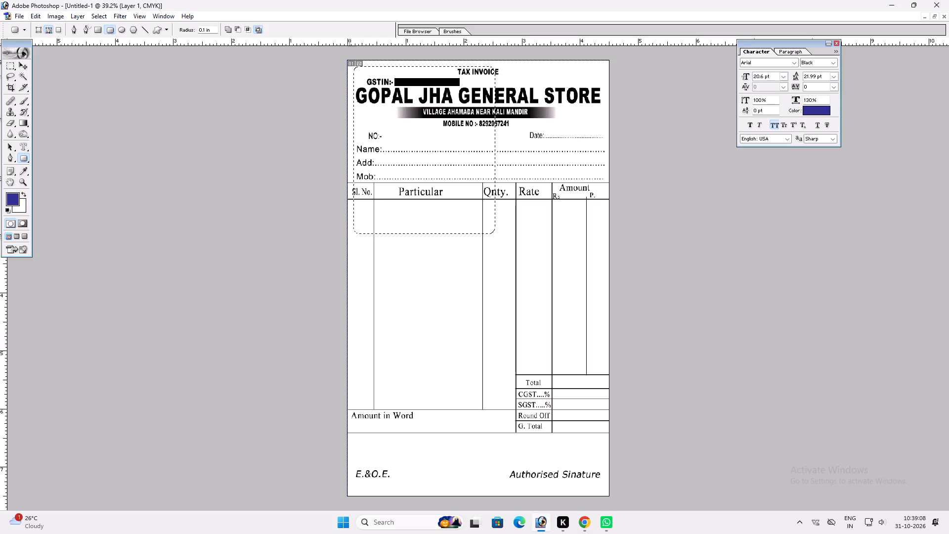
key(ctrl+d)
Draw a rounded rectangle path just inside the page edges and transform it to leave a margin at the bottom.
drag(351, 65, 570, 314)
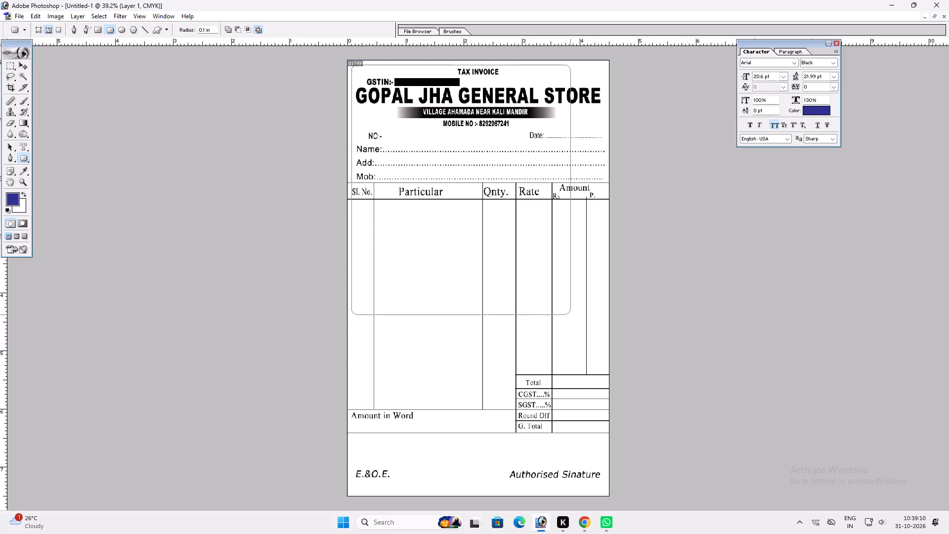
drag(570, 314, 607, 493)
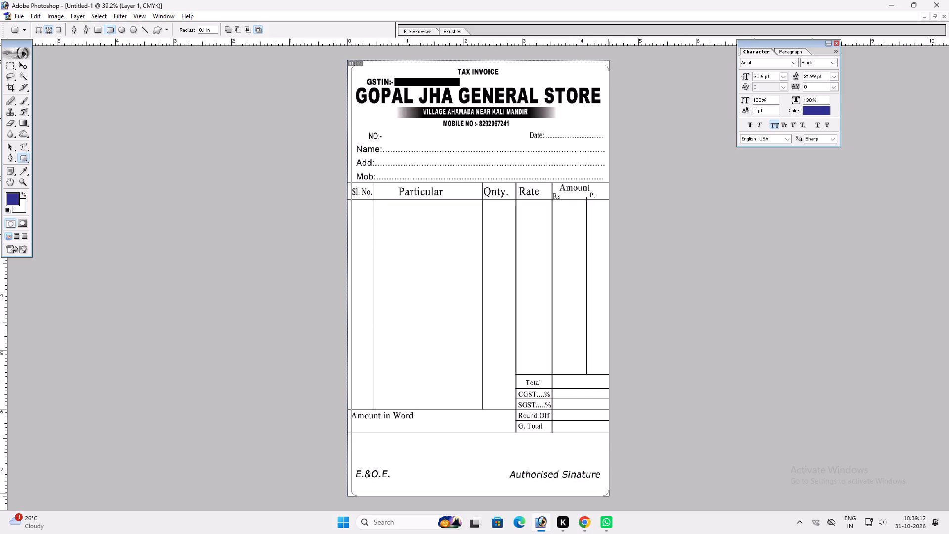
drag(607, 493, 604, 493)
key(ctrl+t)
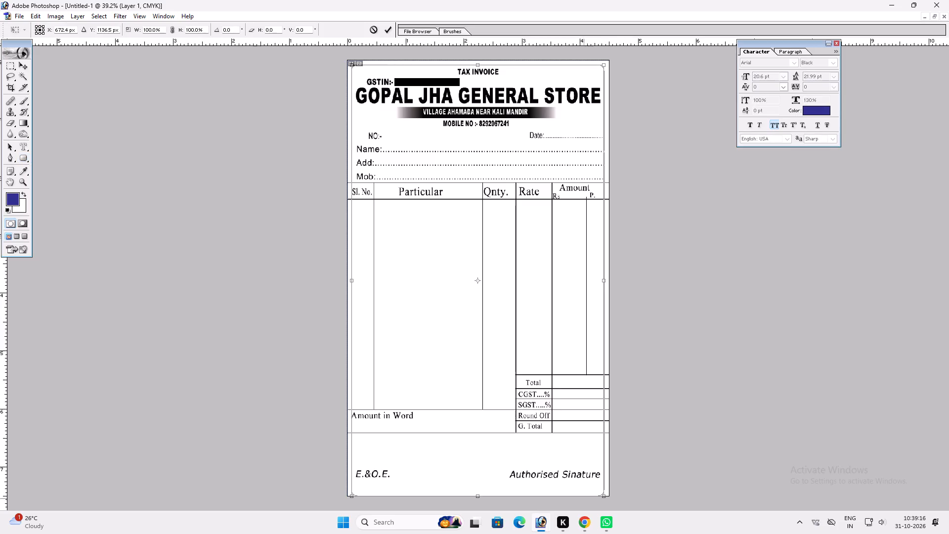
shift+drag(583, 499, 593, 494)
key(ctrl+Return)
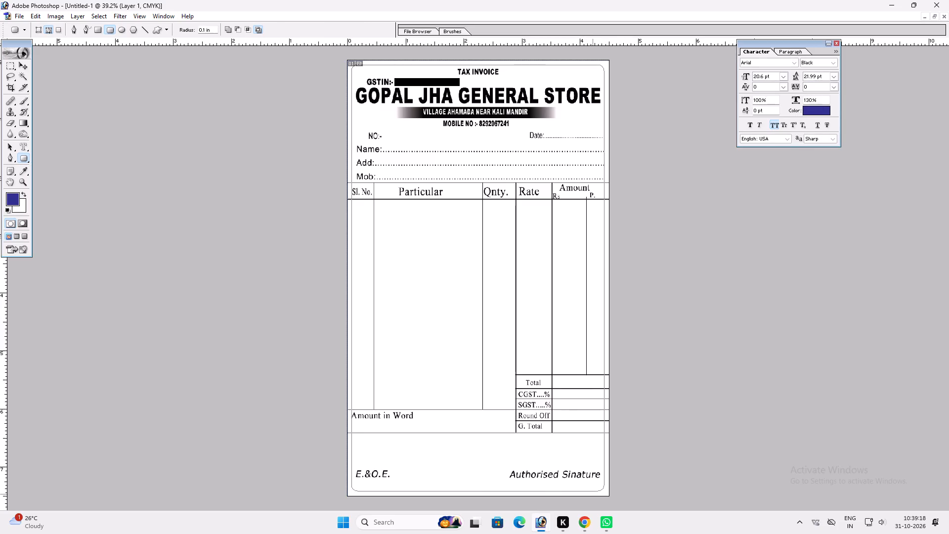
Convert the rounded path to a selection, stroke it 10 px wide, centred, on a new layer, and deselect.
key(ctrl+Return)
key(alt+l)
key(alt+w)
key(alt+l)
key(alt+e)
key(s)
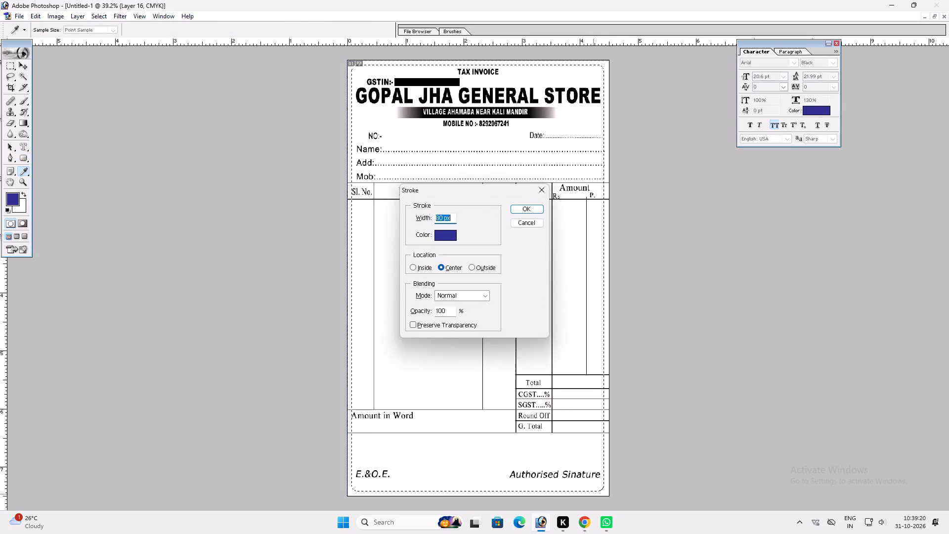
text(10)
key(Return)
key(ctrl+d)
Apply a black Color Overlay to the rounded border and bring its layer to the front.
key(alt+l)
key(alt+y)
key(n)
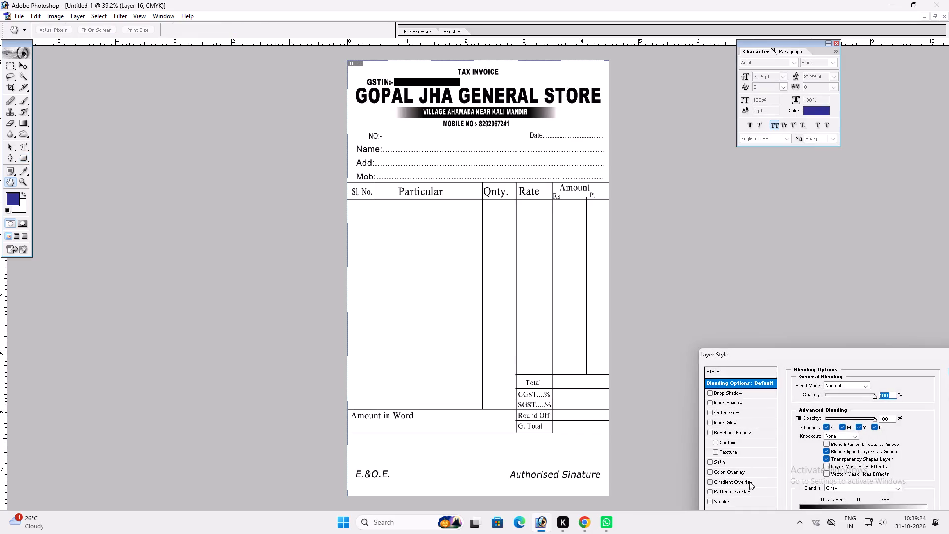
click(743, 475)
click(882, 381)
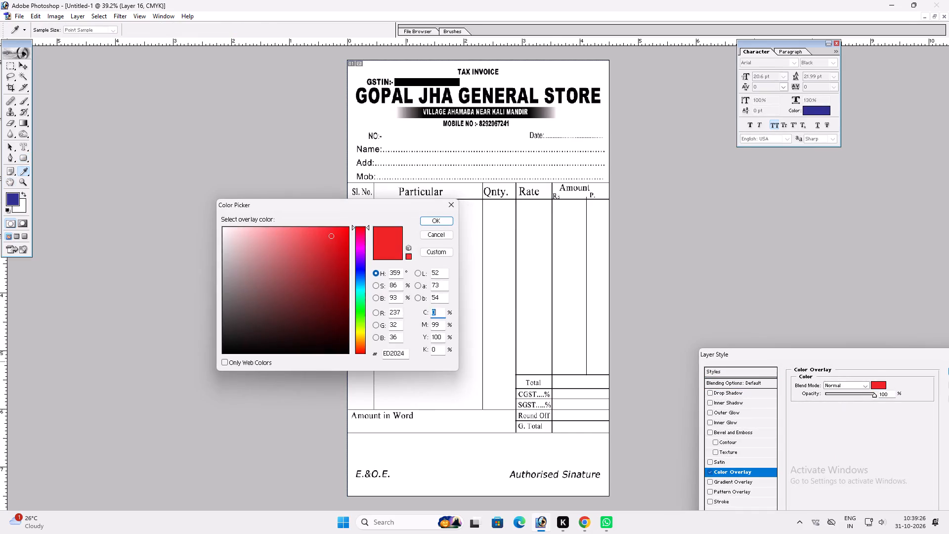
drag(304, 326, 487, 436)
key(Return)
key(Return)
key(ctrl+shift+bracketright)
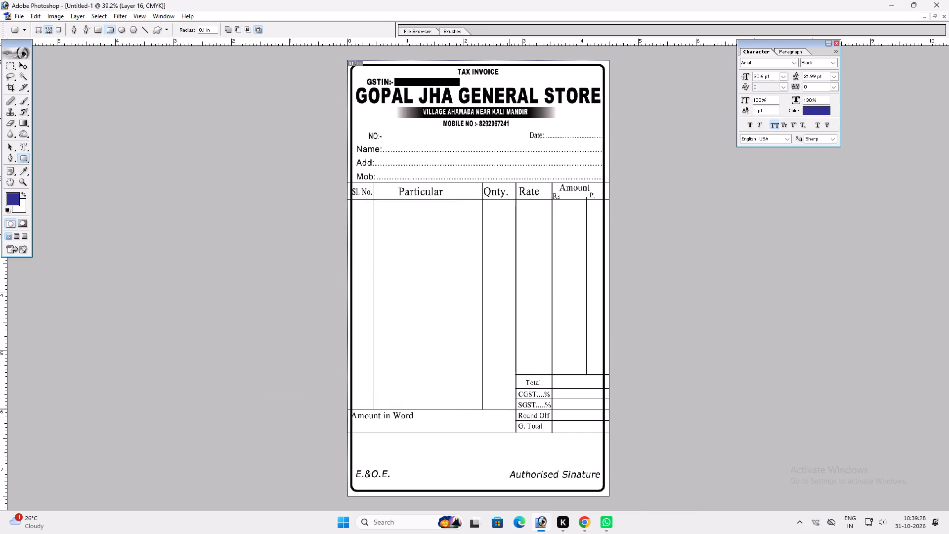
Nudge the rounded border slightly up toward the page's top edge.
key(ctrl+plus)
key(space)
key(space)
key(space)
key(space)
key(space)
drag(485, 337, 508, 473)
key(v)
key(Up)
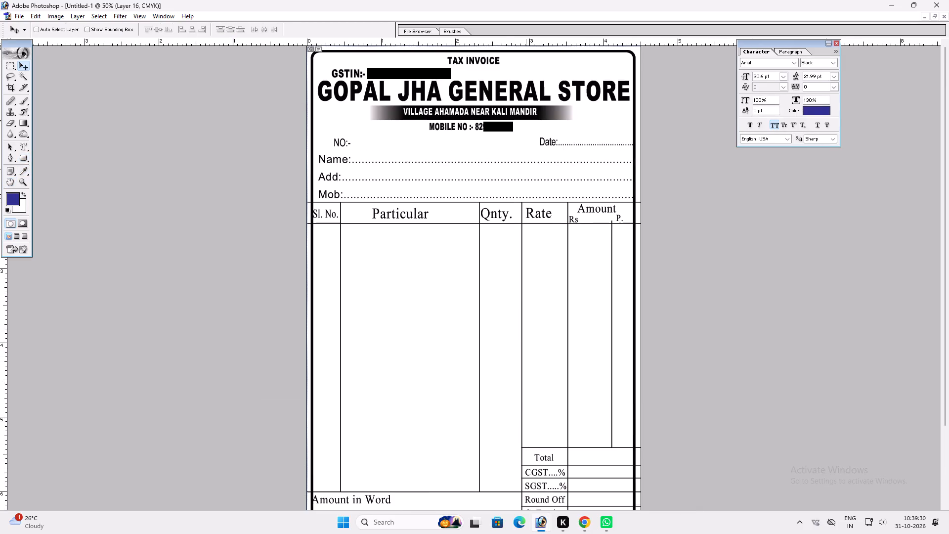
key(Up)
key(Up)
key(Up)
key(Up)
key(Up)
key(Up)
key(Up)
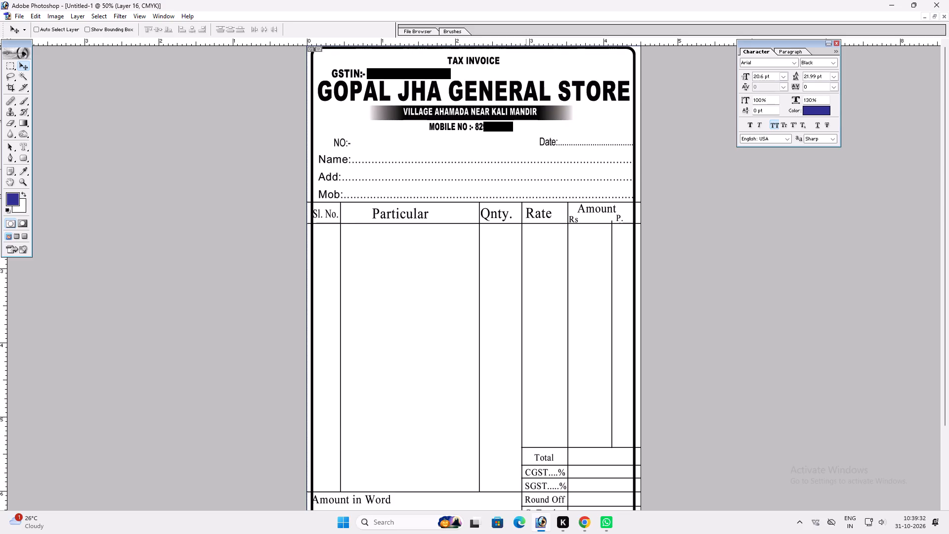
key(Down)
key(Down)
key(Down)
key(Down)
Centre the rounded border horizontally on the page and deselect.
key(ctrl+a)
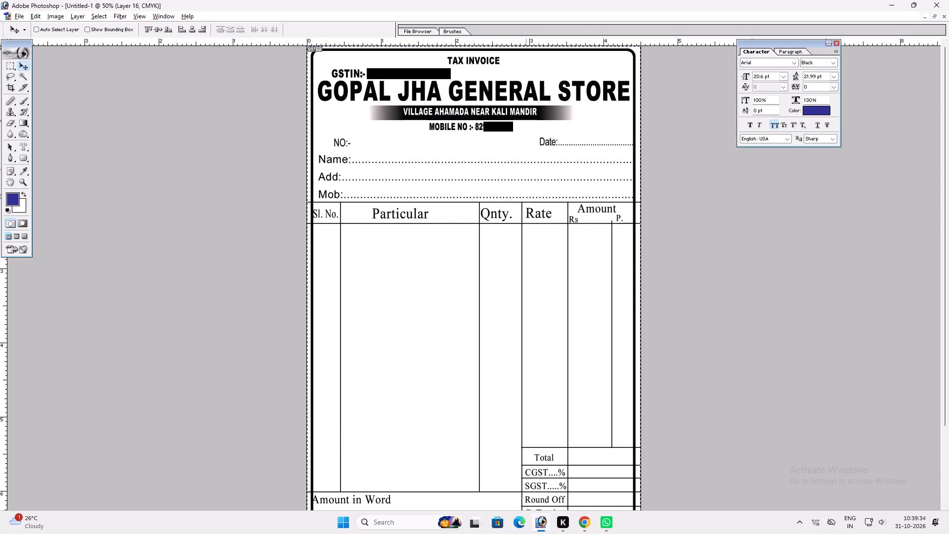
key(alt+l)
key(alt+i)
key(alt+h)
key(ctrl+d)
Narrow the "Sl. No." label from its left side so it clears the rounded border.
key(ctrl+plus)
key(space)
key(v)
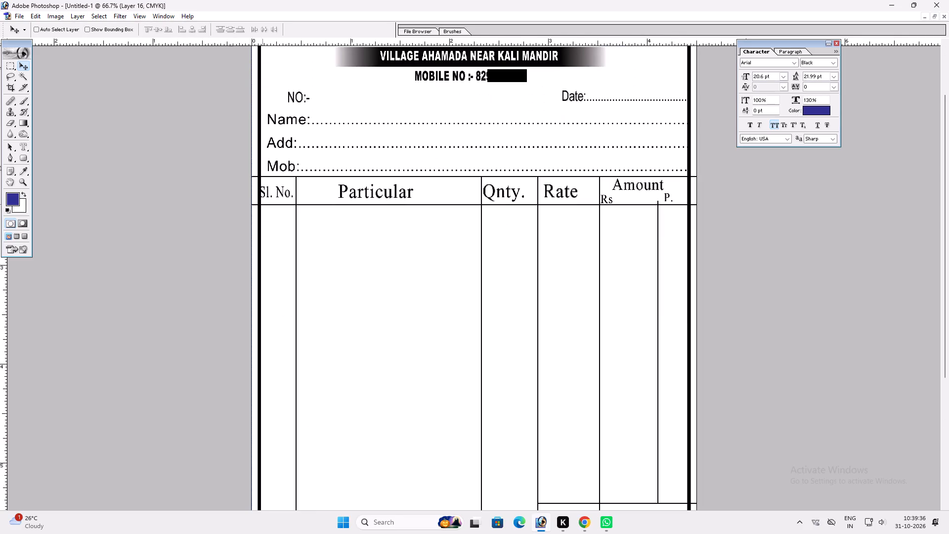
ctrl+click(268, 192)
drag(268, 191, 276, 193)
key(ctrl+z)
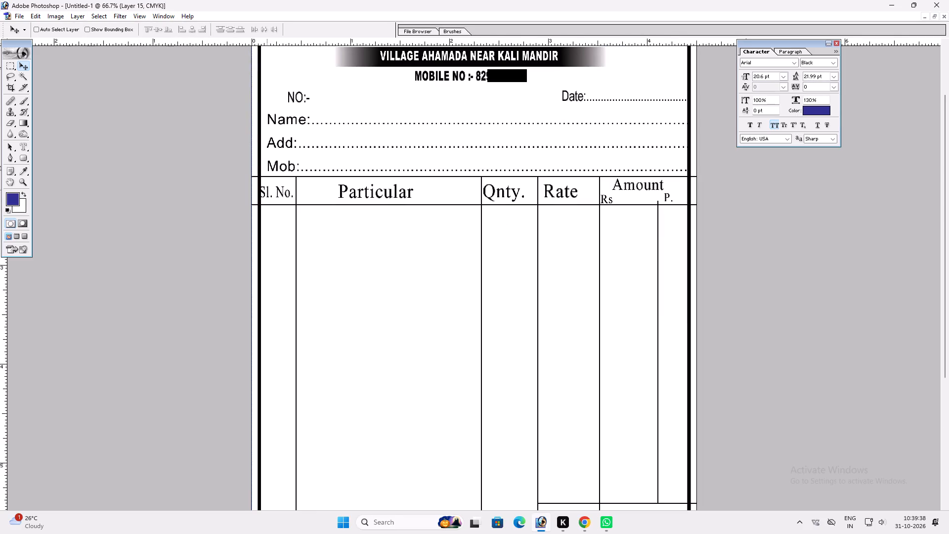
ctrl+click(267, 187)
drag(267, 187, 275, 189)
key(ctrl+z)
key(z)
key(z)
drag(226, 166, 340, 251)
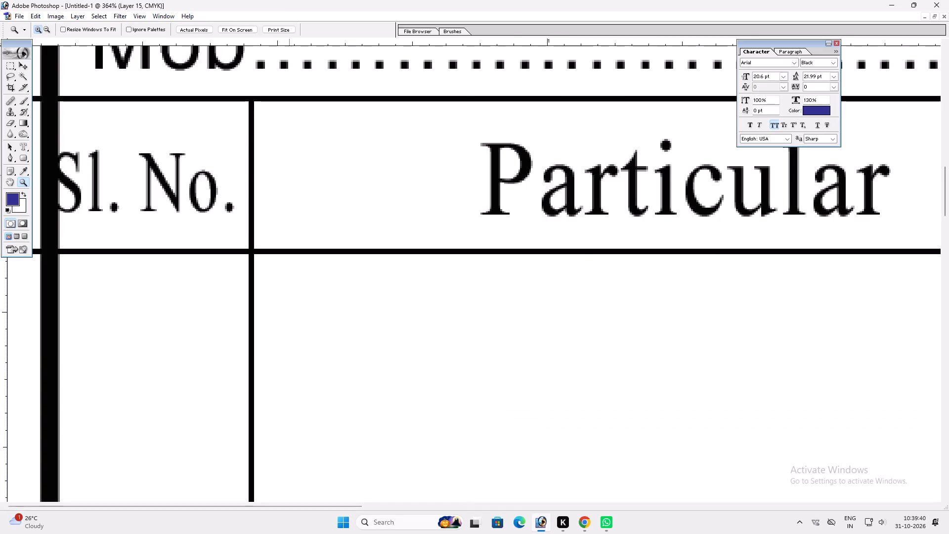
key(v)
ctrl+click(168, 192)
drag(169, 192, 193, 202)
key(ctrl+z)
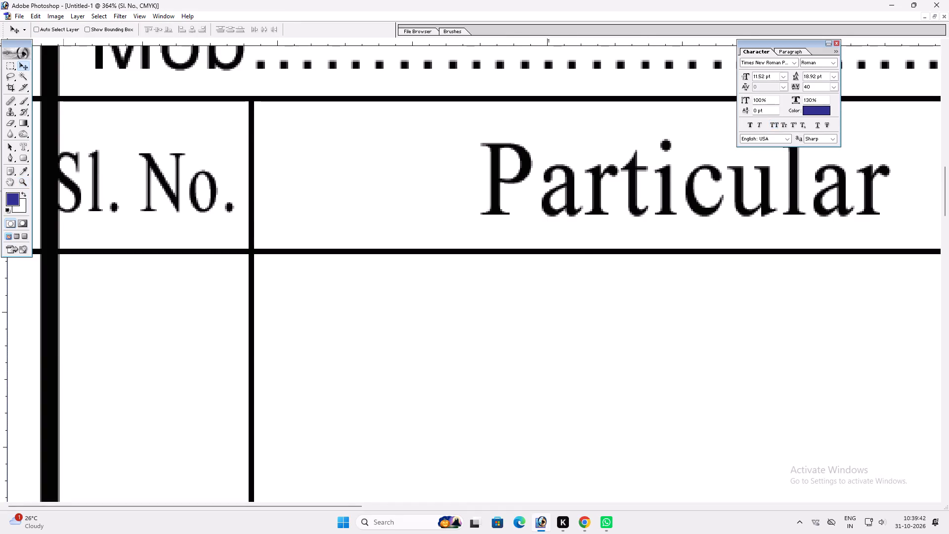
key(ctrl+t)
shift+drag(52, 181, 68, 182)
key(Return)
Shorten the table header's horizontal lines so their left ends meet the rounded border.
key(space)
key(space)
key(space)
key(space)
key(space)
key(space)
key(space)
right_drag(66, 176, 73, 178)
click(85, 180)
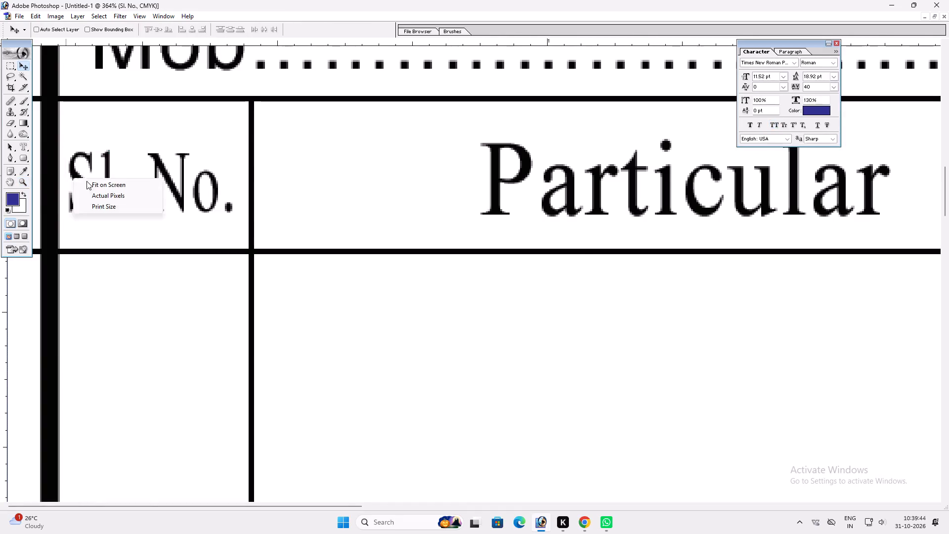
key(z)
drag(250, 171, 470, 244)
key(v)
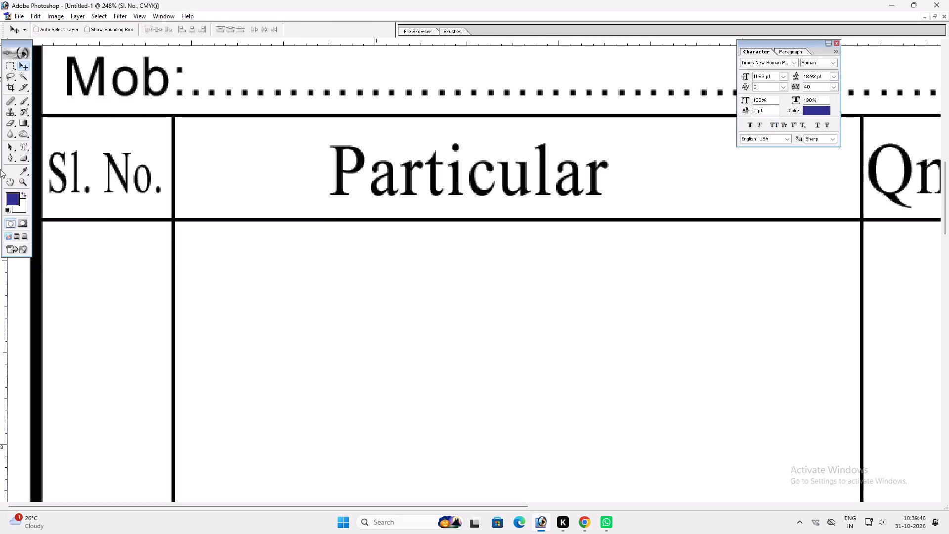
double_click(25, 42)
key(v)
ctrl+click(67, 114)
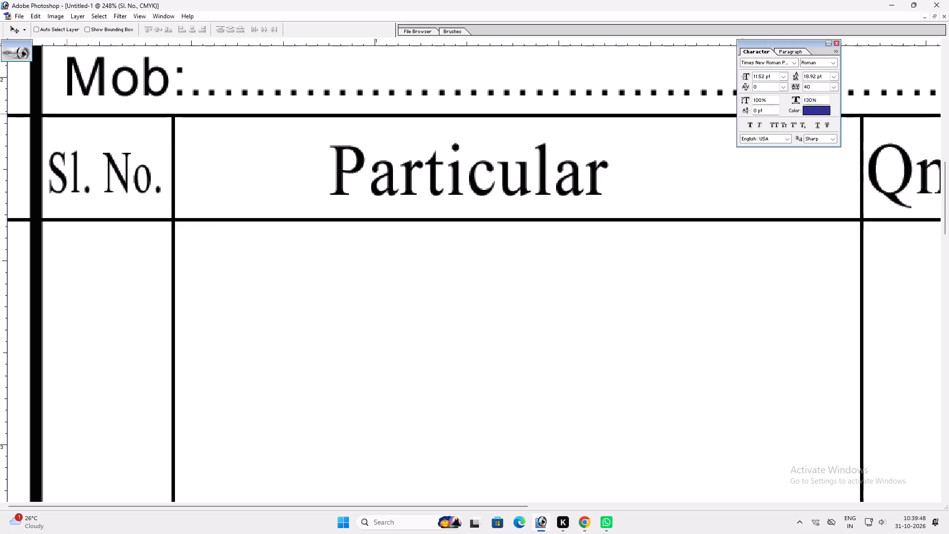
drag(65, 114, 86, 121)
key(ctrl+z)
ctrl+shift+click(97, 221)
drag(94, 218, 117, 226)
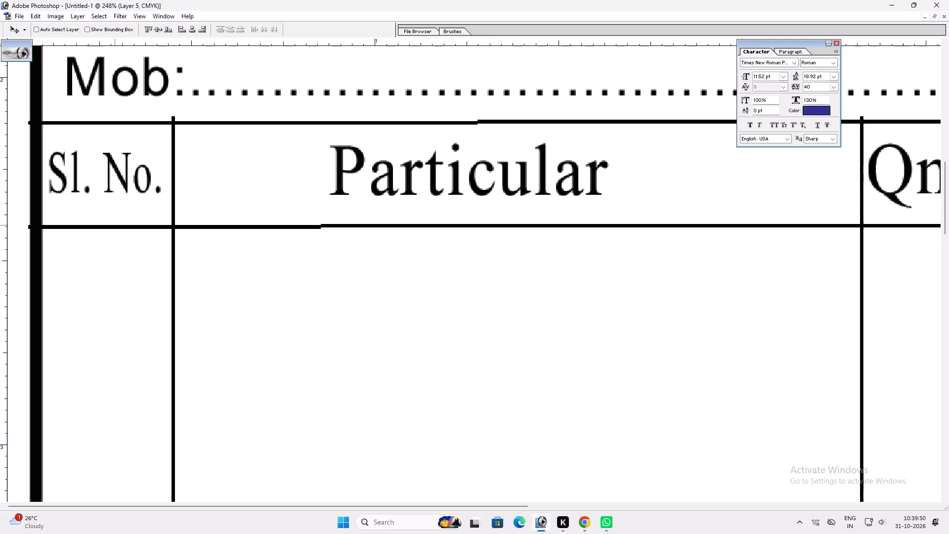
drag(117, 226, 120, 226)
key(ctrl+z)
key(space)
right_drag(88, 199, 95, 199)
click(99, 201)
key(ctrl+t)
shift+click(348, 186)
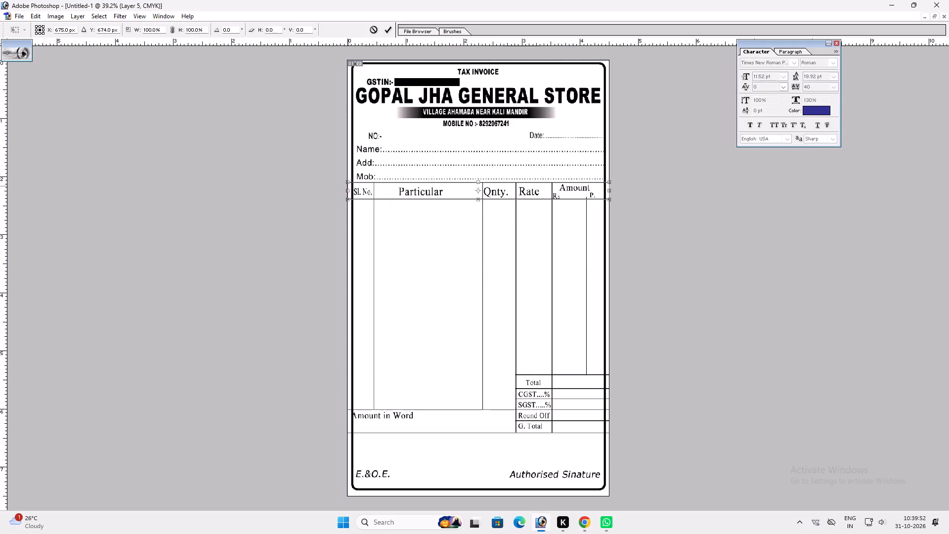
key(ctrl+z)
drag(347, 187, 352, 187)
key(Return)
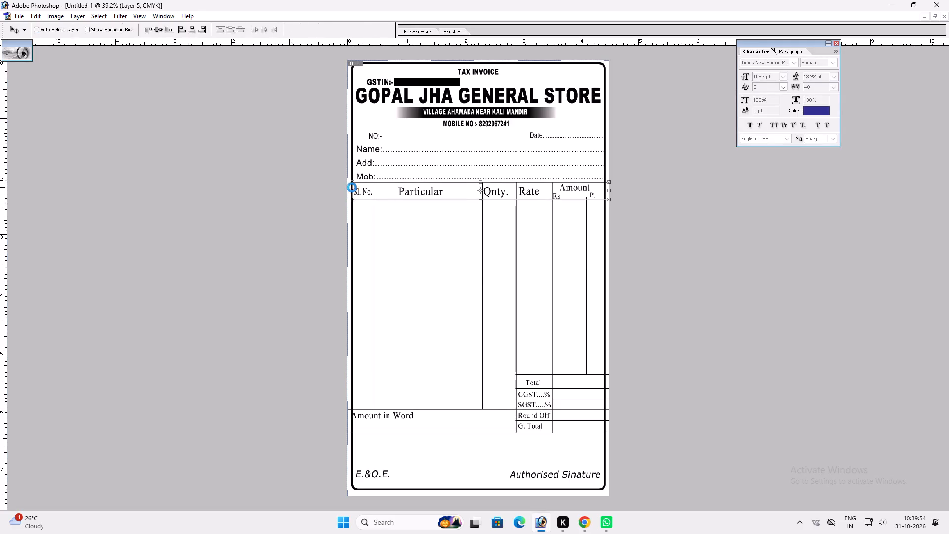
Move the "Rs" label under "Amount" slightly right so it clears the column line beside it.
key(z)
drag(342, 172, 420, 267)
key(v)
ctrl+double_click(86, 125)
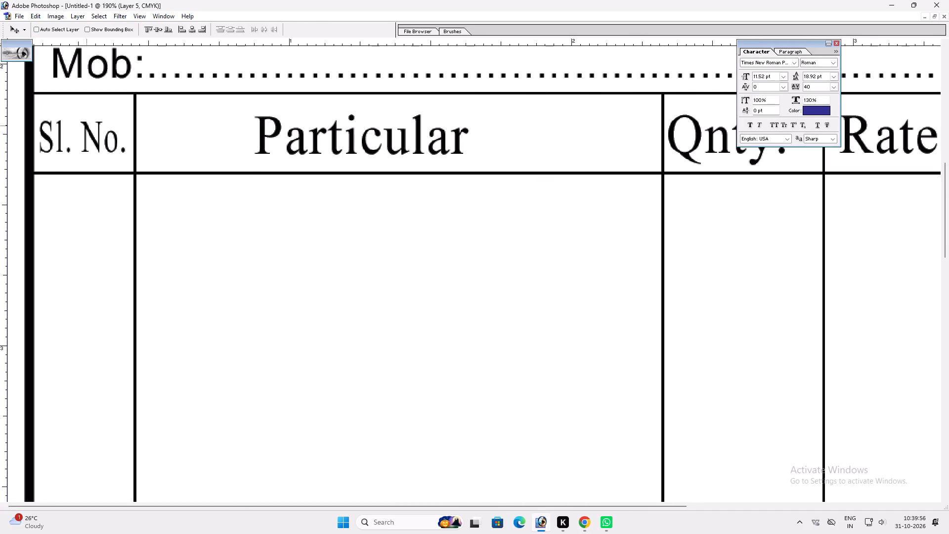
key(space)
key(v)
key(space)
key(space)
key(space)
key(space)
key(space)
key(space)
key(space)
key(space)
key(space)
key(space)
key(space)
key(space)
drag(665, 171, 150, 186)
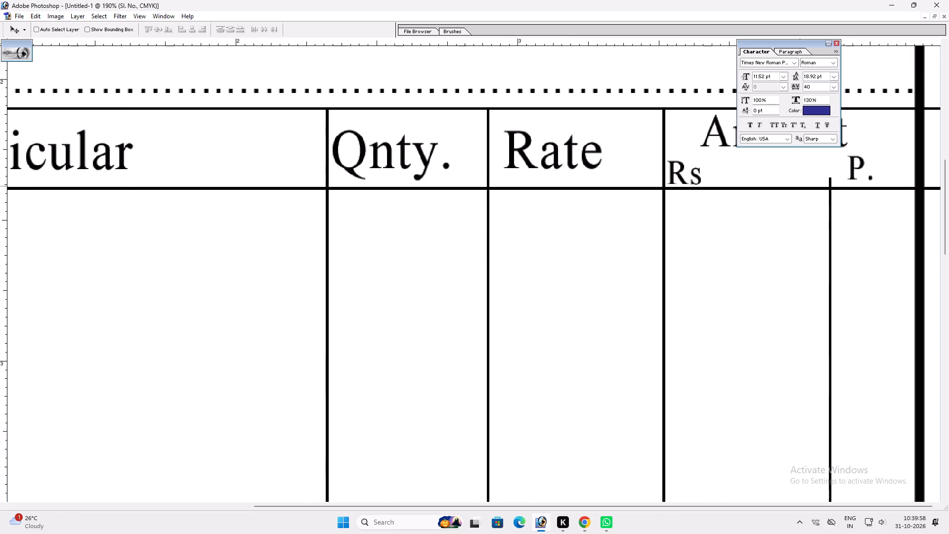
drag(853, 183, 473, 238)
key(v)
ctrl+click(673, 226)
drag(673, 226, 678, 228)
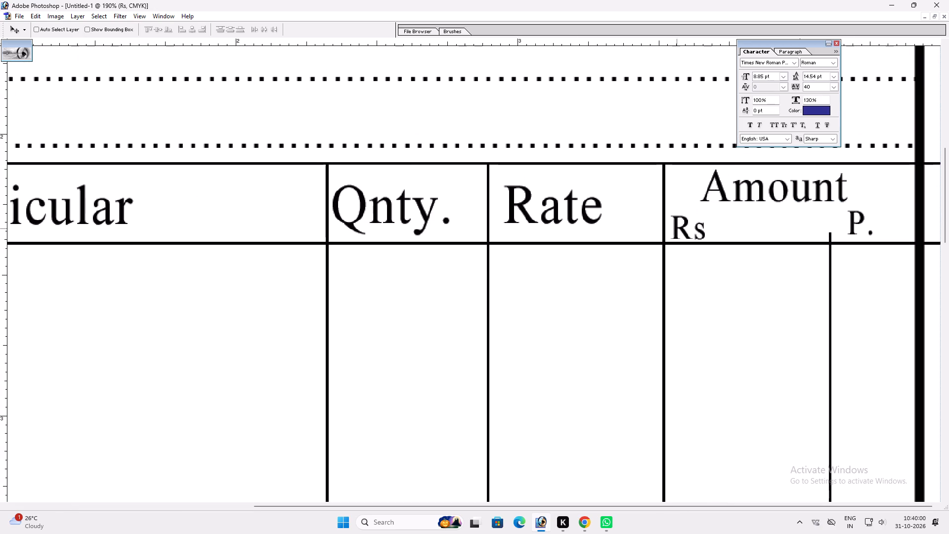
drag(678, 228, 684, 228)
Delete the part of the vertical line between Rs and P. that sticks up above the header's lower line.
ctrl+click(832, 235)
ctrl+click(830, 235)
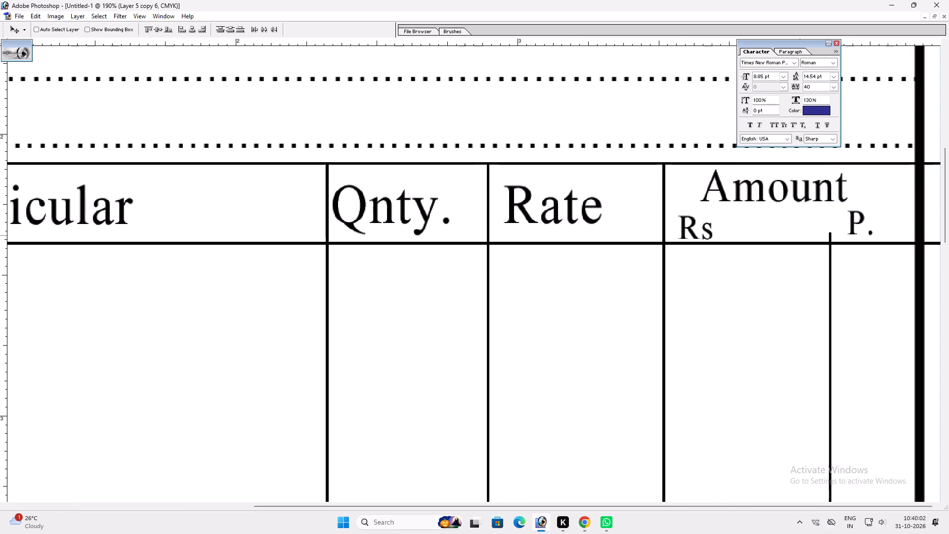
key(ctrl+t)
key(Return)
key(z)
drag(759, 206, 874, 303)
key(v)
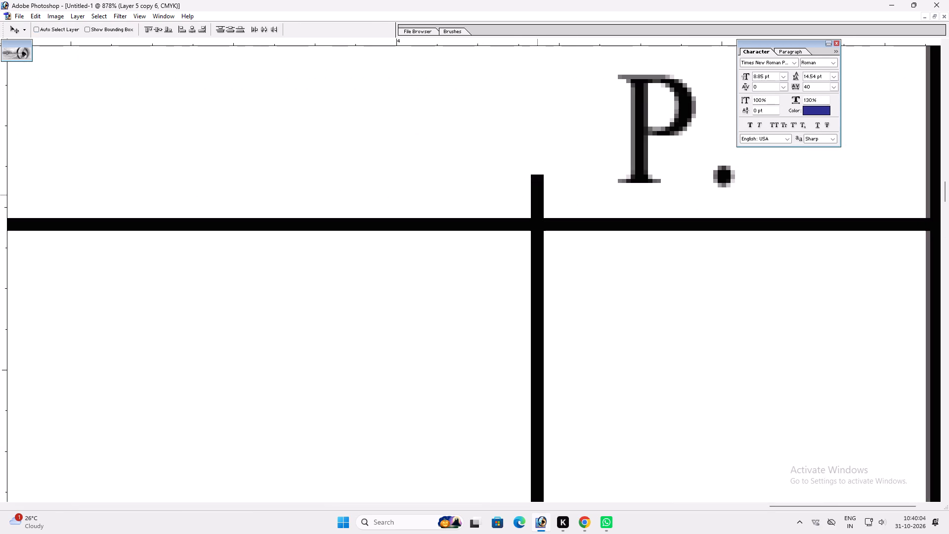
ctrl+click(537, 195)
key(m)
drag(480, 161, 637, 228)
key(Delete)
key(ctrl+d)
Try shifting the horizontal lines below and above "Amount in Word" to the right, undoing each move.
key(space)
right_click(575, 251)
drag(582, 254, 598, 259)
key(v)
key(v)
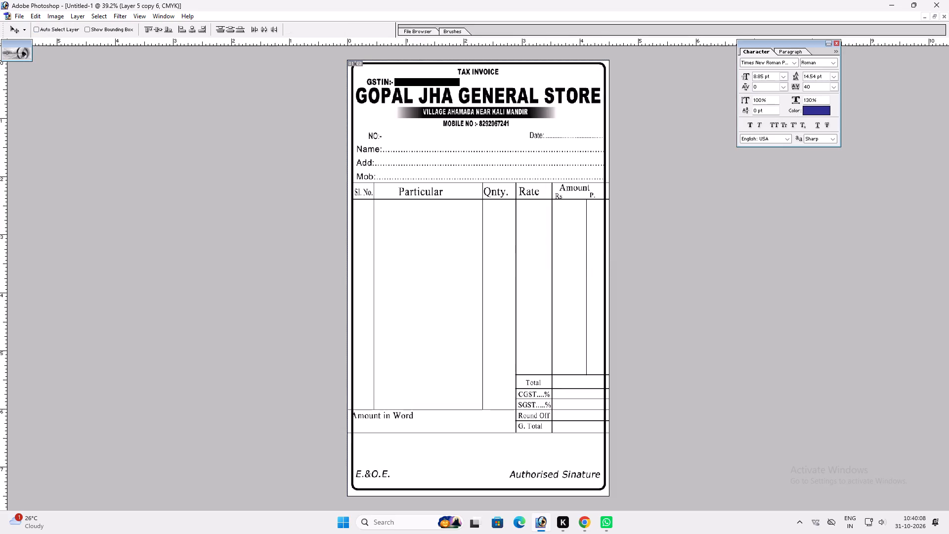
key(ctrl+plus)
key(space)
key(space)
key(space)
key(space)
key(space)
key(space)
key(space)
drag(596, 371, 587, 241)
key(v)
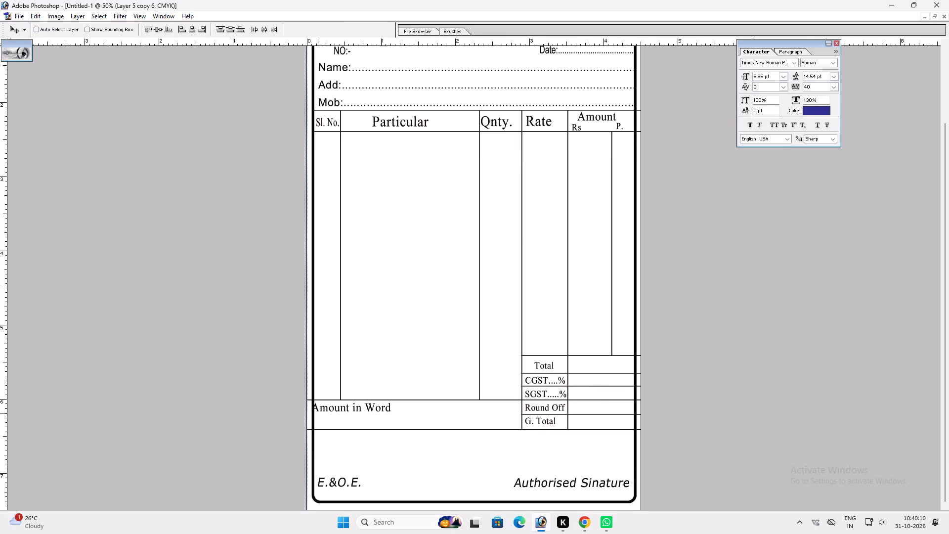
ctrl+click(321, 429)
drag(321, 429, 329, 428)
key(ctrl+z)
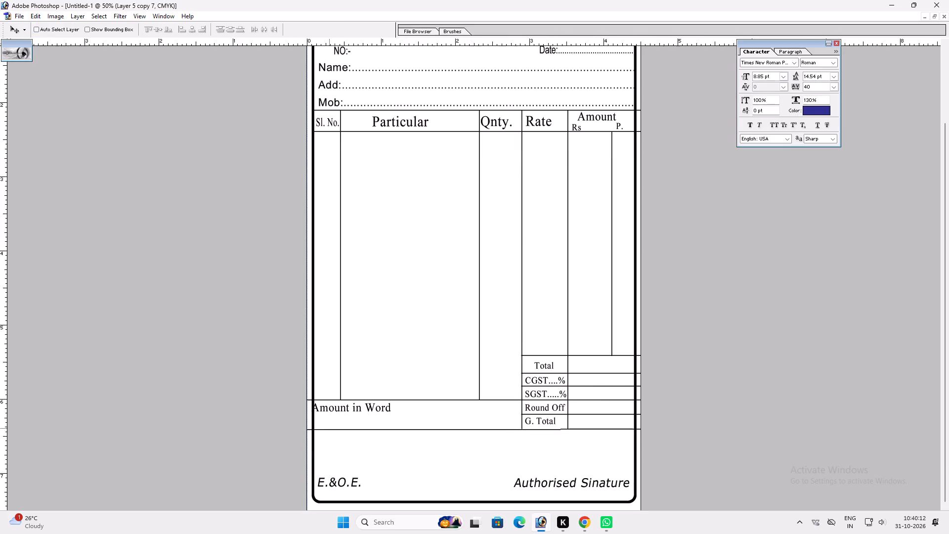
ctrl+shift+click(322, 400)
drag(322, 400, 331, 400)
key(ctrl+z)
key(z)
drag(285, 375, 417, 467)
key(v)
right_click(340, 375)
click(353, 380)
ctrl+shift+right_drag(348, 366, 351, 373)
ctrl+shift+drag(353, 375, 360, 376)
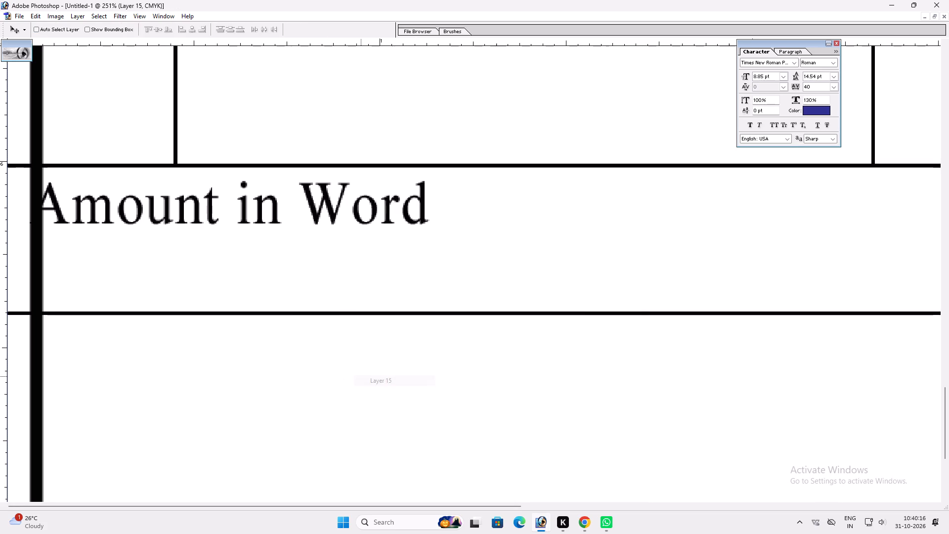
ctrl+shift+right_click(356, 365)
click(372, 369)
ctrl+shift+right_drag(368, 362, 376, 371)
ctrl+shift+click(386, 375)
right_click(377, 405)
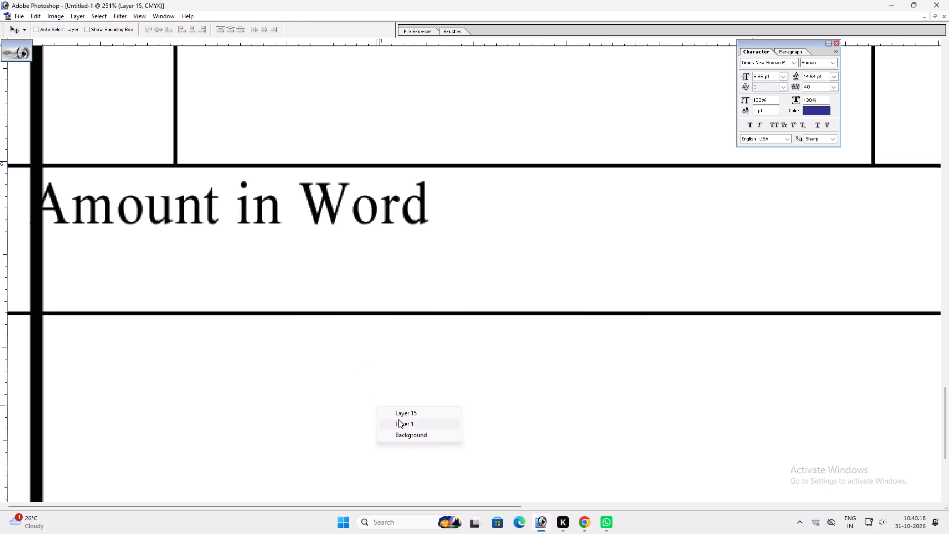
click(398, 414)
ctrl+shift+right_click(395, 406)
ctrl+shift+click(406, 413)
Shorten the two horizontal lines above and below "Amount in Word" from their left ends to just inside the rounded border.
ctrl+click(406, 313)
drag(406, 313, 428, 319)
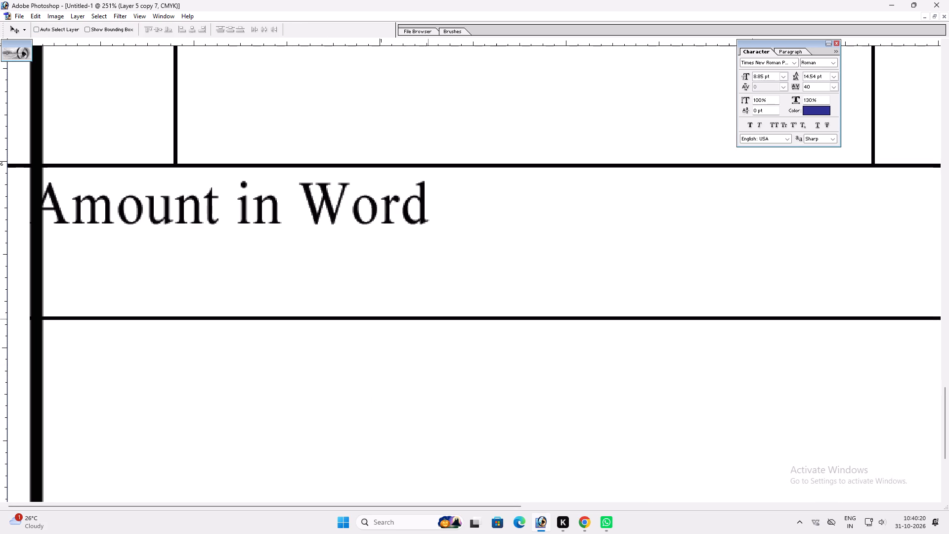
drag(428, 319, 429, 319)
key(ctrl+z)
ctrl+shift+click(382, 165)
key(space)
right_drag(345, 193, 356, 198)
click(377, 204)
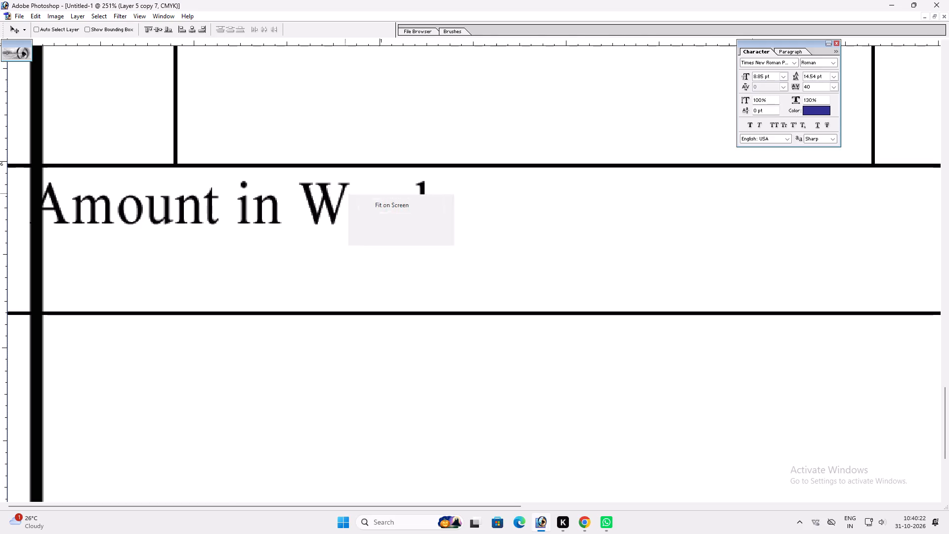
key(ctrl+t)
drag(348, 421, 354, 420)
key(Return)
Move the "Amount in Word" label right and slightly down so it sits clear of the rounded border.
key(z)
drag(336, 370, 450, 468)
key(v)
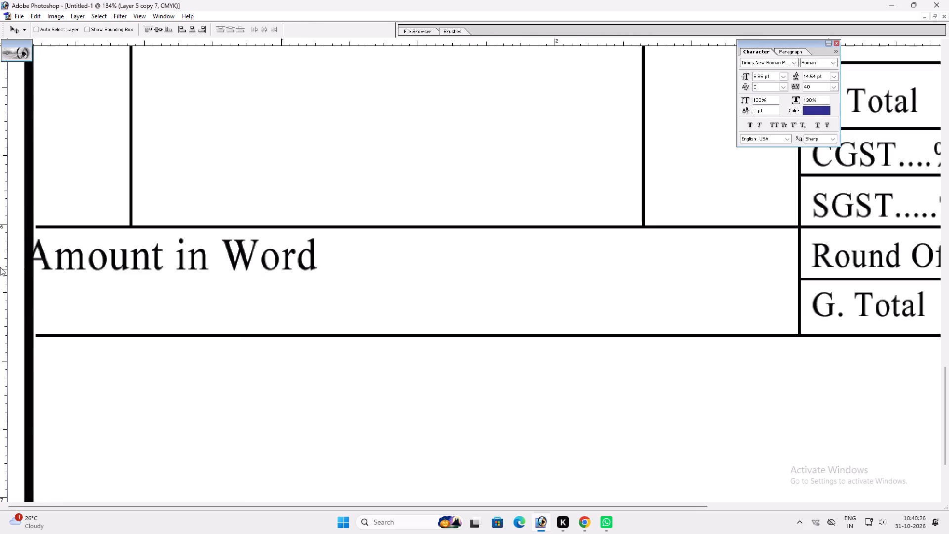
ctrl+click(44, 258)
drag(44, 258, 82, 269)
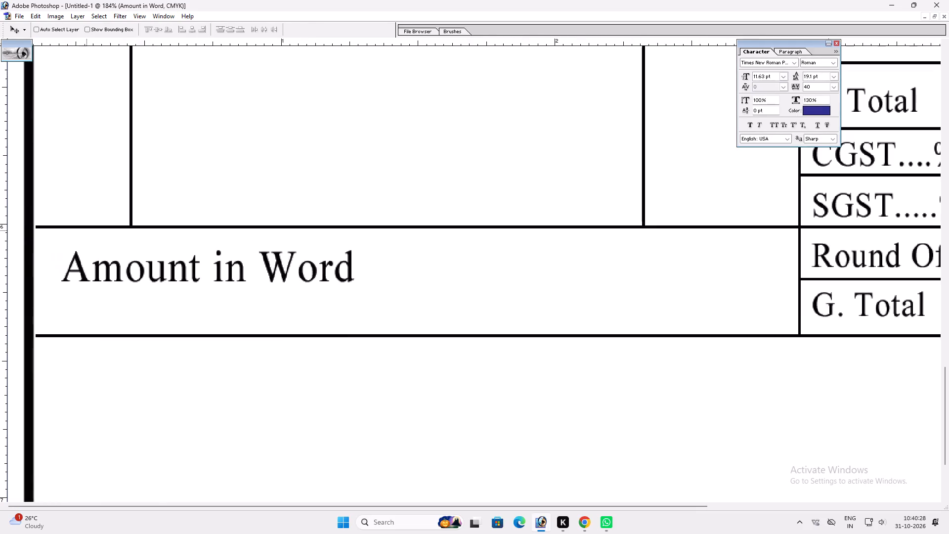
Extend the left ends of the lines above and below "Amount in Word" slightly so they touch the rounded border.
ctrl+click(83, 226)
key(ctrl+t)
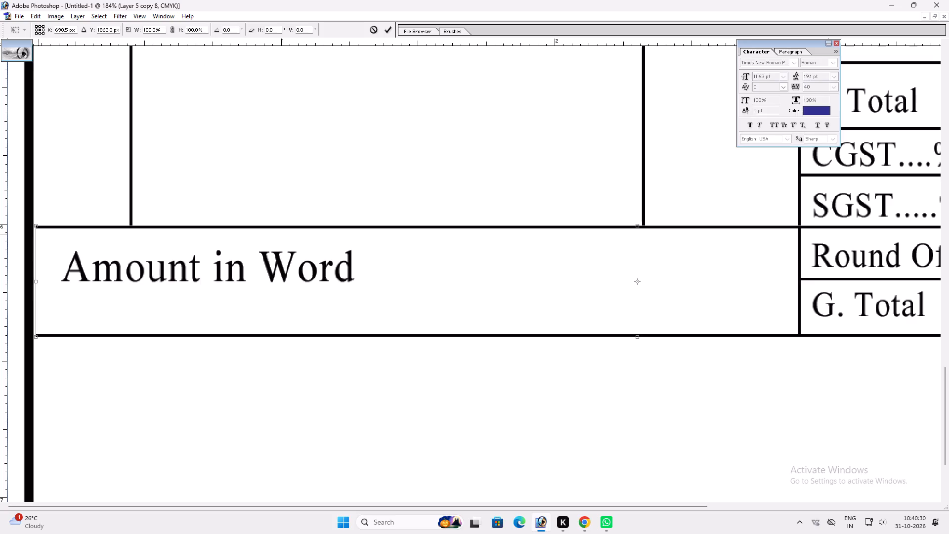
shift+click(38, 234)
key(shift+Return)
key(v)
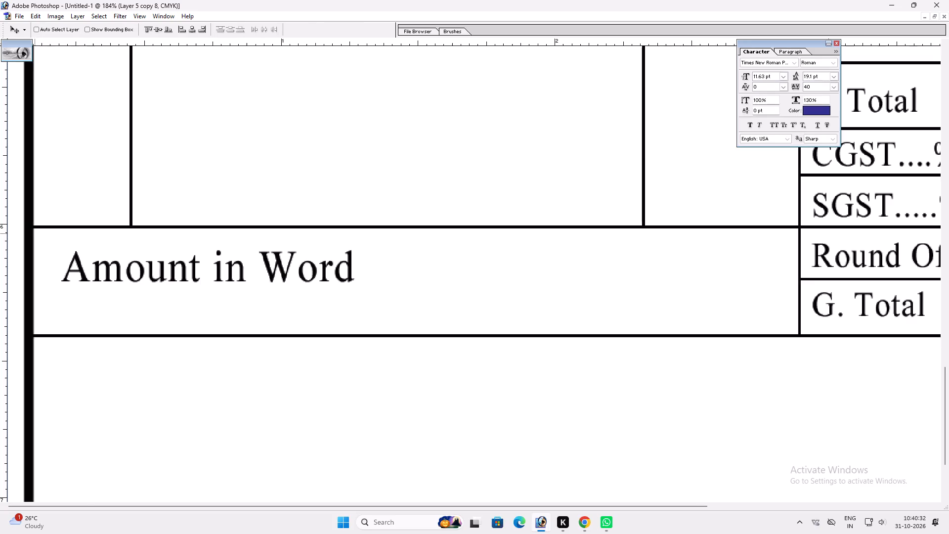
Shorten the same two horizontal lines from their right ends so they meet the rounded border's right side.
key(space)
key(space)
key(space)
key(space)
key(space)
key(space)
key(space)
key(space)
key(space)
key(space)
key(space)
key(space)
key(space)
key(space)
key(space)
key(space)
key(space)
key(space)
key(space)
key(space)
drag(376, 338, 232, 296)
drag(506, 299, 333, 256)
drag(475, 339, 427, 227)
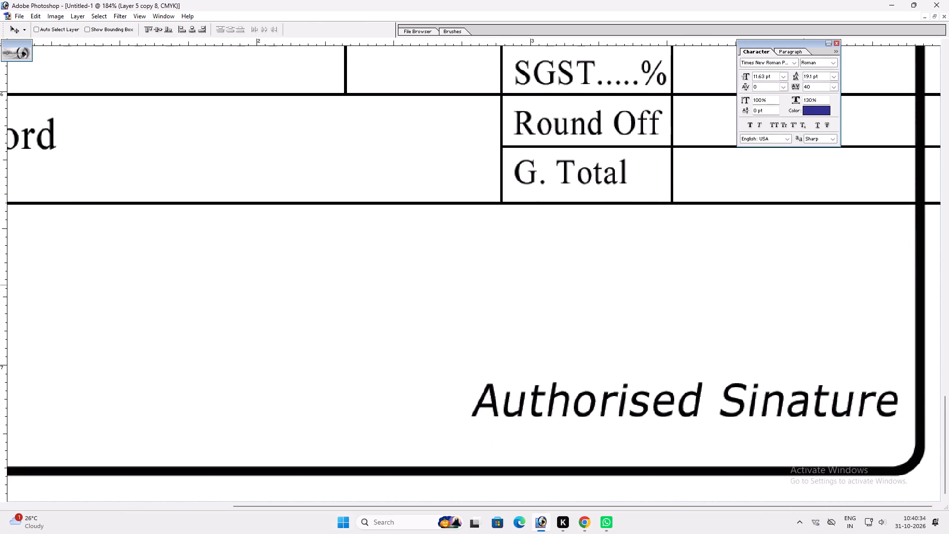
key(space)
right_drag(644, 240, 657, 242)
drag(664, 244, 682, 249)
key(v)
key(z)
drag(461, 254, 767, 490)
key(v)
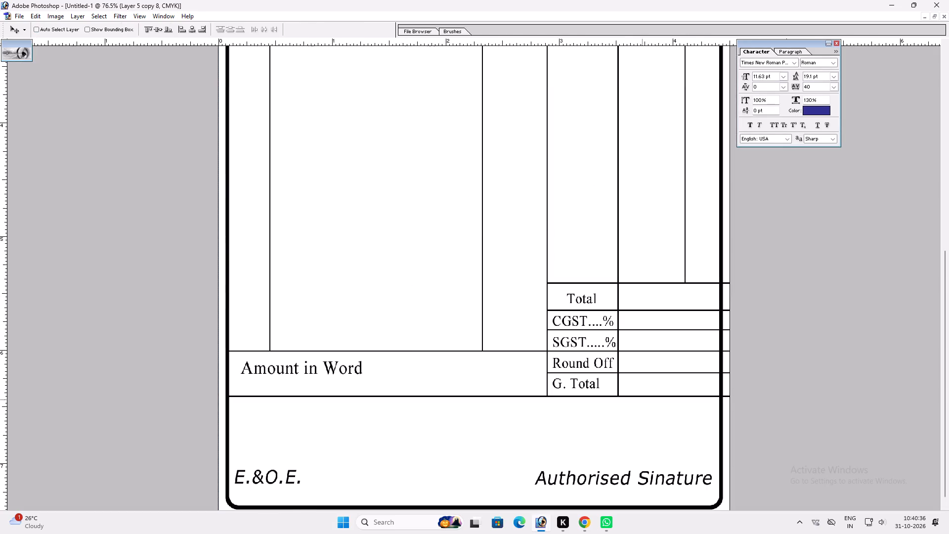
key(space)
ctrl+click(705, 397)
drag(705, 397, 709, 396)
drag(709, 396, 710, 396)
key(ctrl+z)
key(ctrl+t)
shift+drag(729, 377, 721, 377)
key(shift+Return)
Shift the line between "Round Off" and "G. Total" left to end at the border, and delete its excess beyond the label column.
key(z)
drag(616, 309, 757, 437)
key(v)
key(space)
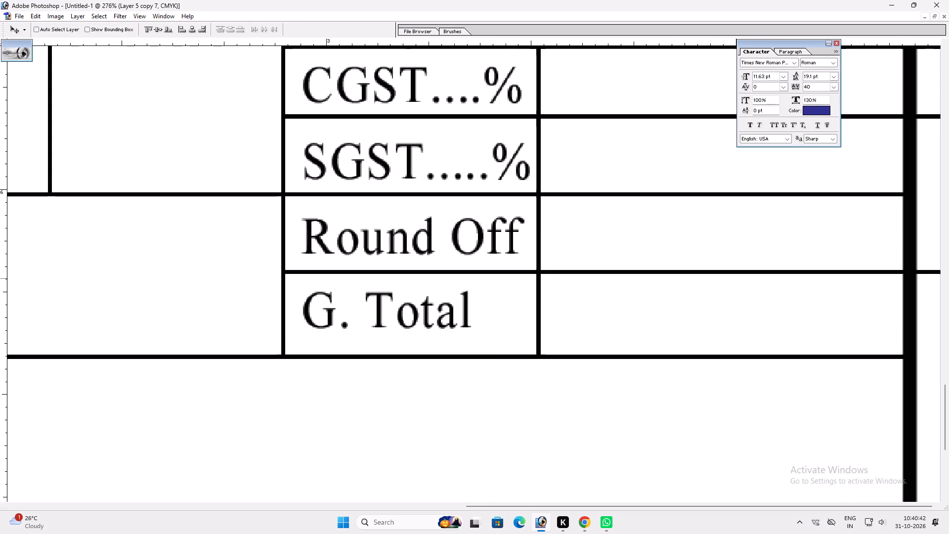
ctrl+click(828, 272)
drag(826, 271, 793, 271)
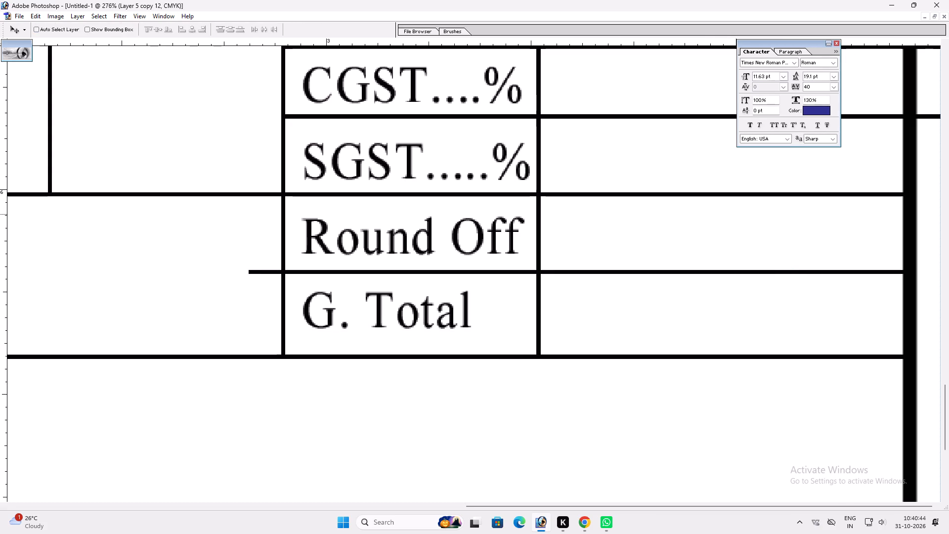
key(m)
drag(207, 238, 290, 310)
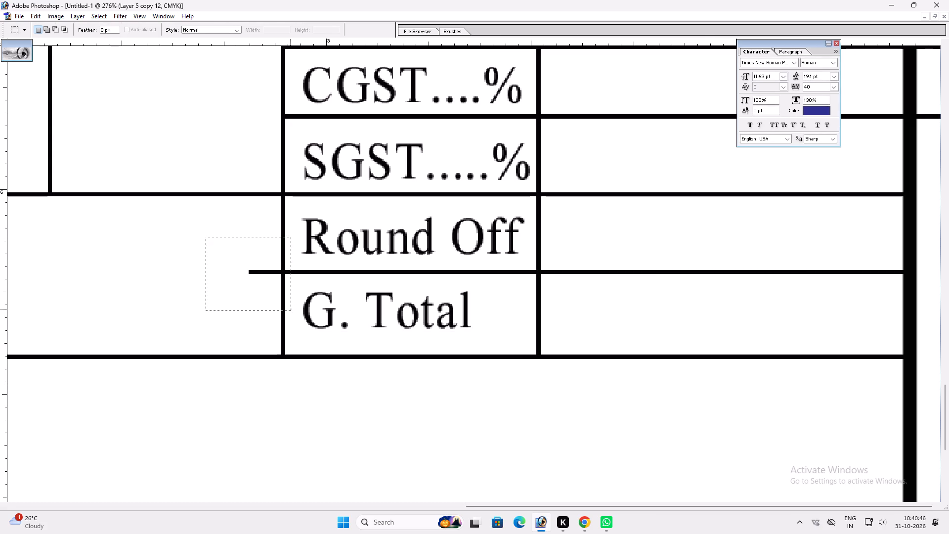
drag(290, 310, 283, 309)
key(Delete)
key(ctrl+d)
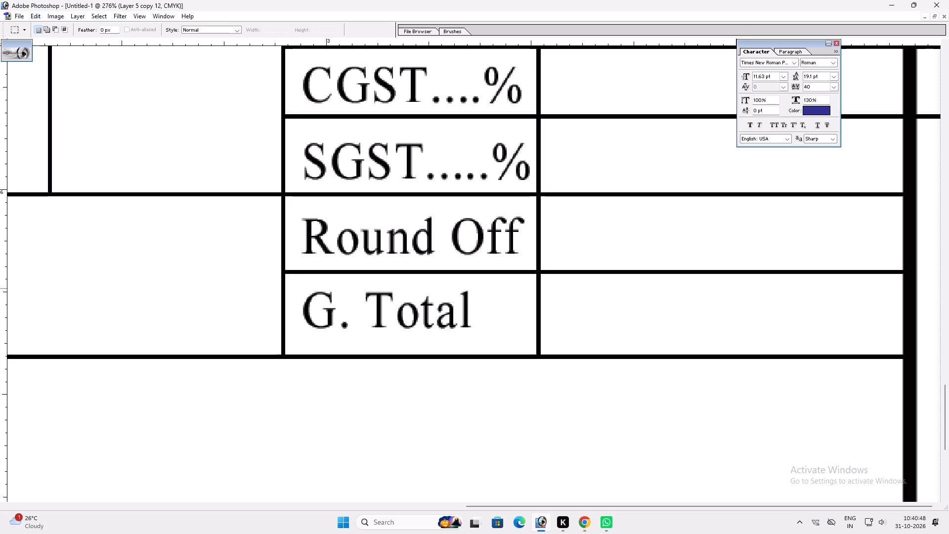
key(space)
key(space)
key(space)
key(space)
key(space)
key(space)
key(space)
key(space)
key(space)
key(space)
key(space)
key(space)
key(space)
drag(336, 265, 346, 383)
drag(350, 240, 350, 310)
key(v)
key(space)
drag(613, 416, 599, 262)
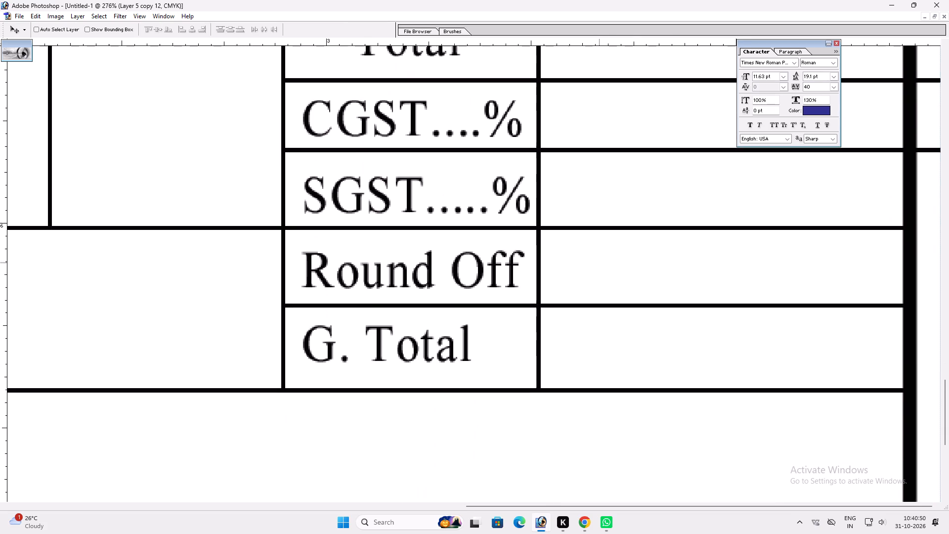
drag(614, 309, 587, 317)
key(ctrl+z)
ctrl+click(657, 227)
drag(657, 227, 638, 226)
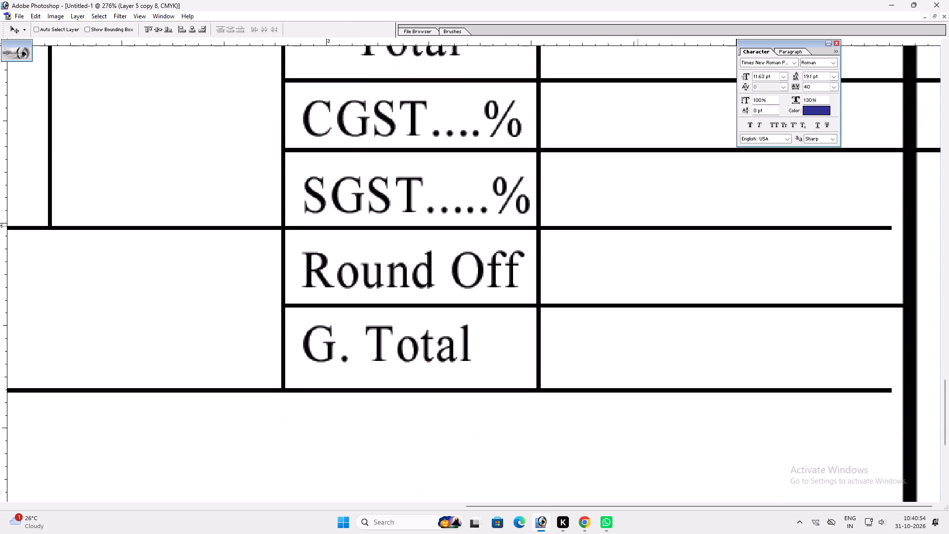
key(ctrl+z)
Shift the lines above and below "CGST....%" left so their right ends stop at the rounded border.
key(space)
key(space)
key(space)
drag(643, 229, 663, 355)
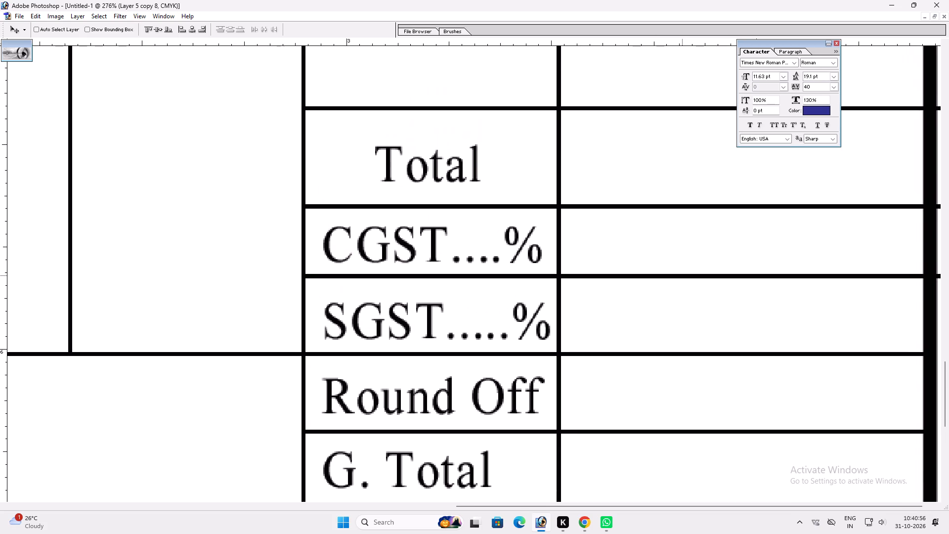
ctrl+click(682, 276)
drag(682, 276, 654, 280)
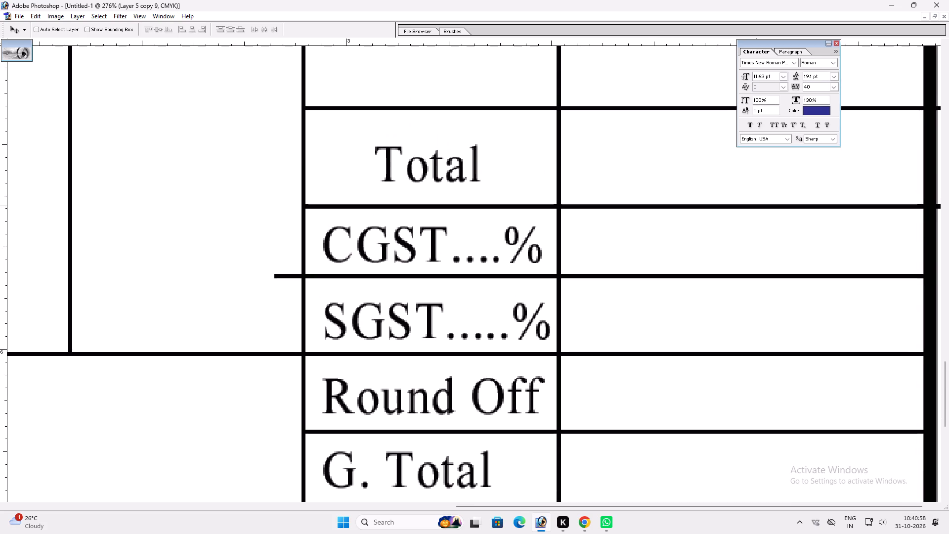
ctrl+click(776, 206)
shift+drag(776, 206, 744, 207)
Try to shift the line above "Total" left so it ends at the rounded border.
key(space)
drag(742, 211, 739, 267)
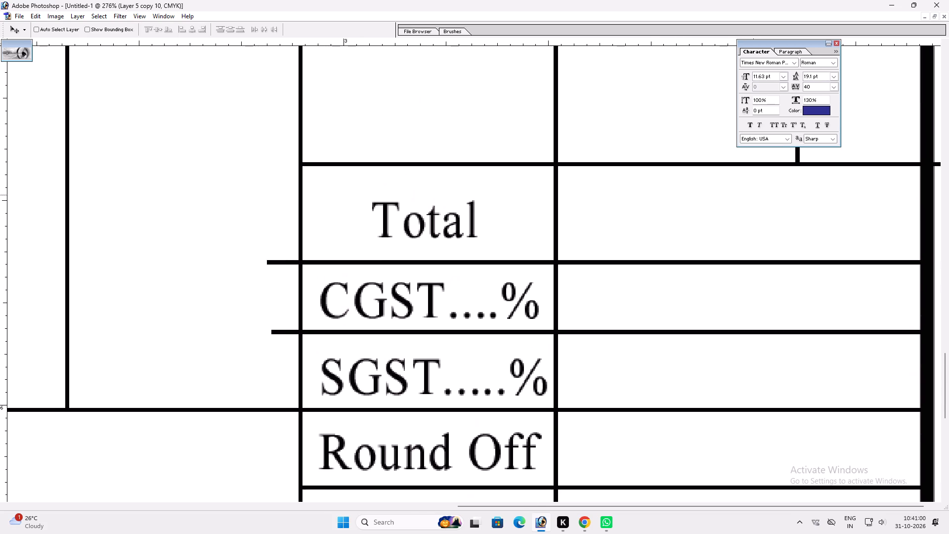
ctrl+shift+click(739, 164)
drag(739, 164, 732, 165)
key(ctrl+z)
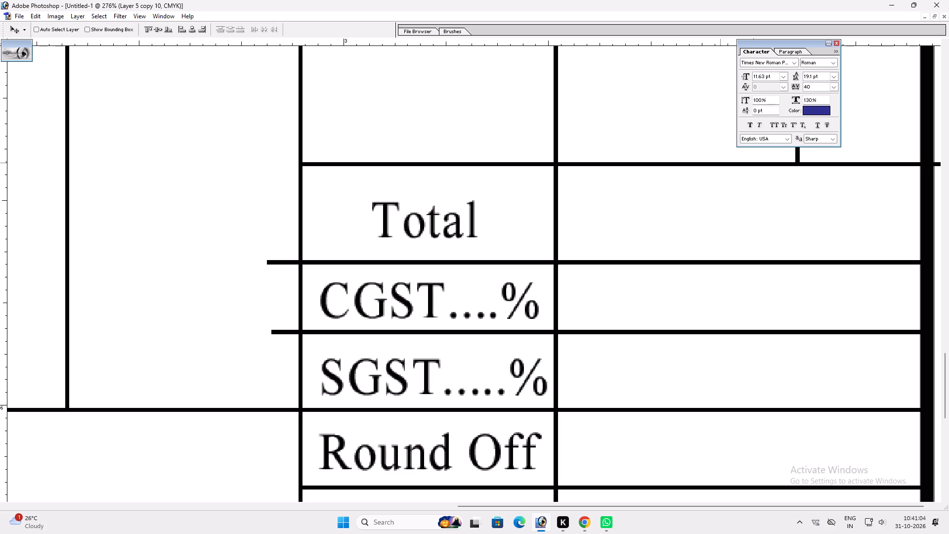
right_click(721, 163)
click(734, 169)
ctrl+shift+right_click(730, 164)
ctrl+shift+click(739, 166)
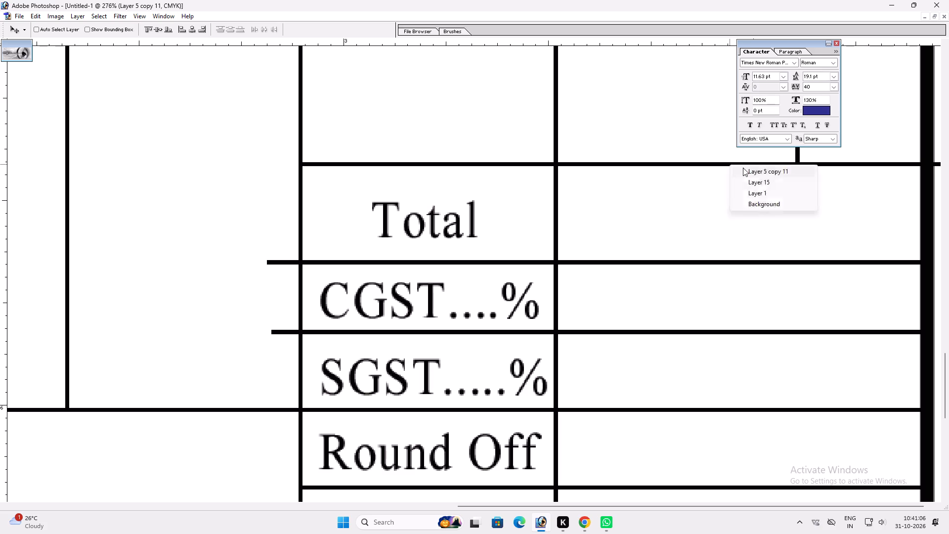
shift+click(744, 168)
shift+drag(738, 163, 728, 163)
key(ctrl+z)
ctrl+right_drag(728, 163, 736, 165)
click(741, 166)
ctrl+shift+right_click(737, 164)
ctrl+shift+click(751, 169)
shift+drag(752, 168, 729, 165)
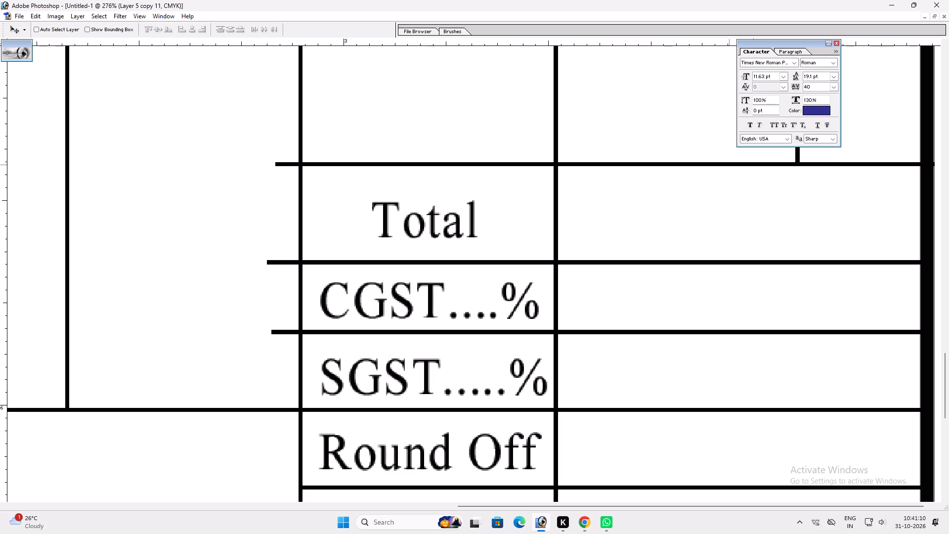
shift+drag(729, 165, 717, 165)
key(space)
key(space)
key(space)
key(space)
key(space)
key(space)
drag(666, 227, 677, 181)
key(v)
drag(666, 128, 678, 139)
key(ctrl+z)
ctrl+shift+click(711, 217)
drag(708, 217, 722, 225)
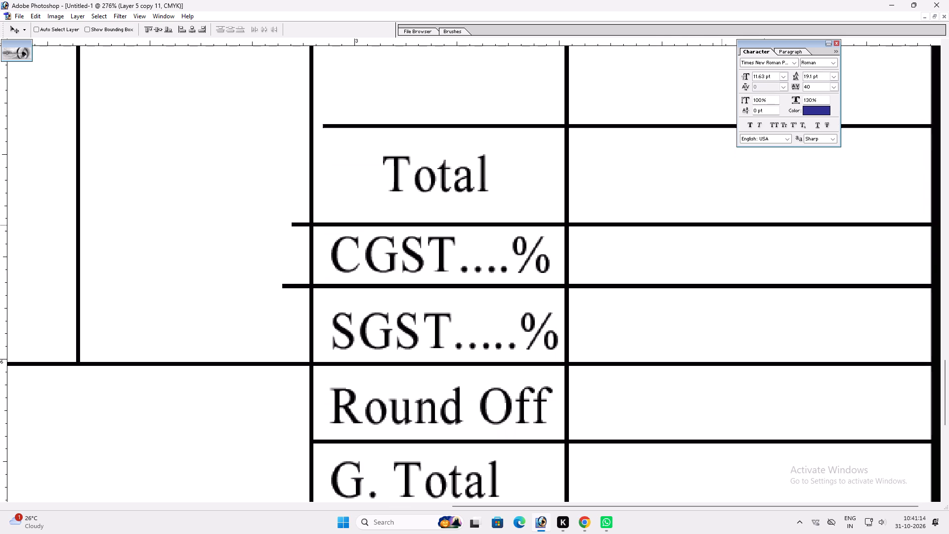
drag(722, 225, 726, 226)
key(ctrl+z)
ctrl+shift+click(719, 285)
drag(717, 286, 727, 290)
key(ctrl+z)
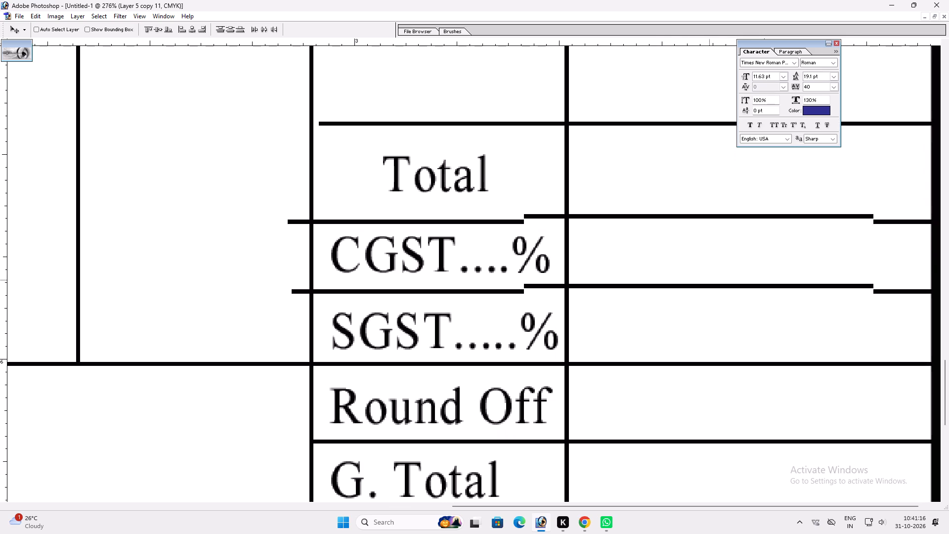
Delete the left ends of the lines above and below "CGST....%" that stick out past the label column.
key(m)
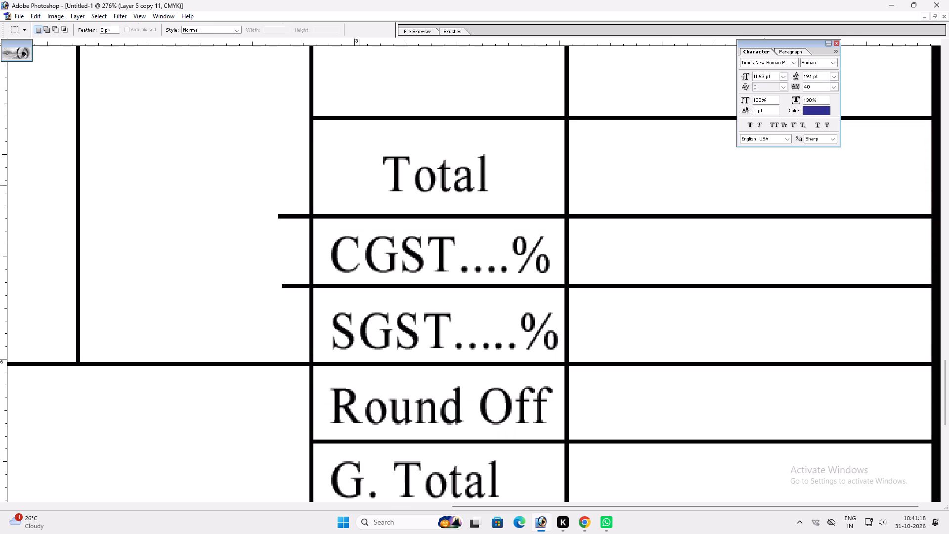
drag(259, 178, 310, 336)
key(Delete)
key(v)
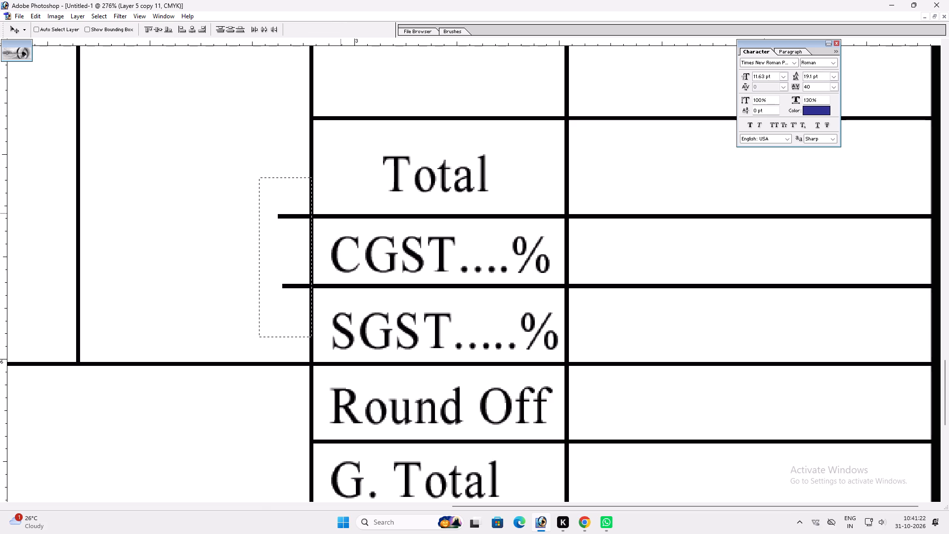
ctrl+click(341, 215)
key(Delete)
right_click(354, 285)
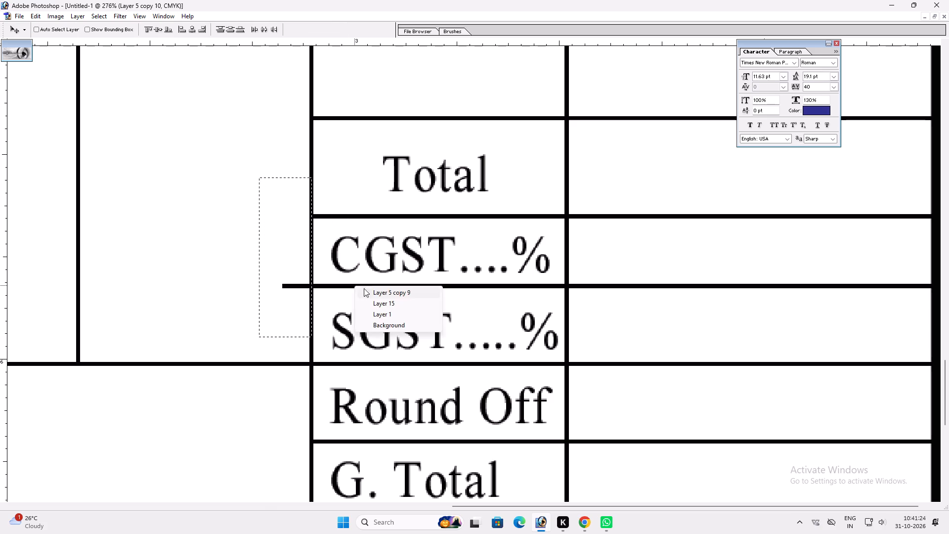
click(366, 290)
key(Delete)
key(space)
key(ctrl+d)
Shift the line above "Total" left to end at the rounded border, and delete its excess beyond the label column.
key(space)
key(space)
key(space)
key(space)
key(space)
key(space)
key(space)
key(space)
key(space)
drag(781, 284, 398, 339)
ctrl+click(836, 172)
drag(836, 172, 810, 174)
key(ctrl+z)
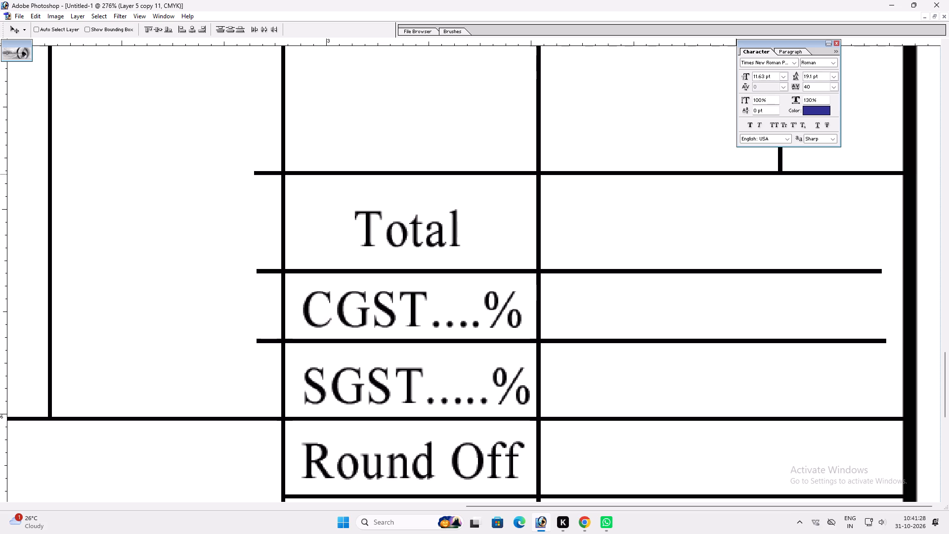
ctrl+shift+right_click(816, 173)
ctrl+shift+click(831, 179)
shift+drag(834, 176, 801, 174)
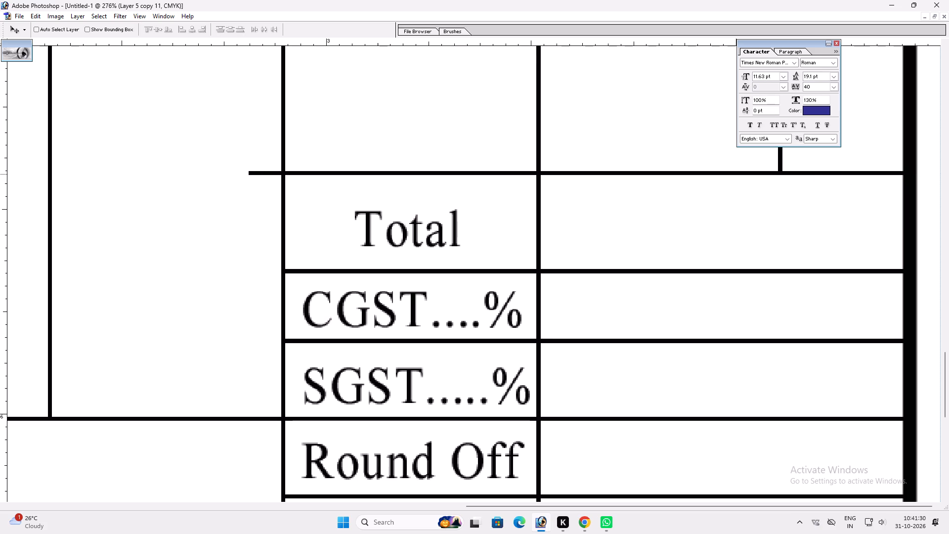
key(m)
drag(177, 129, 282, 246)
key(Delete)
key(ctrl+d)
Move the "Total" label slightly left in its cell and widen it to about 125%.
key(space)
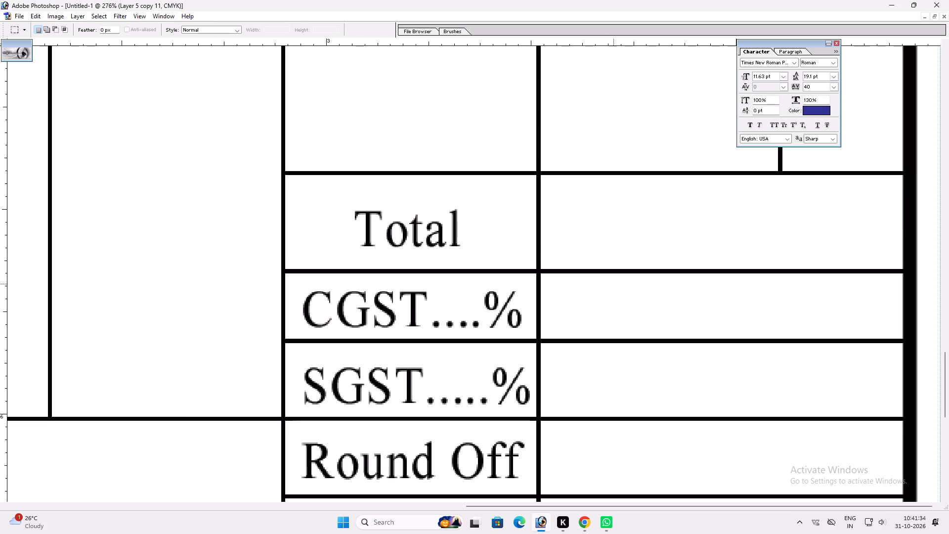
drag(617, 282, 579, 290)
key(v)
ctrl+click(454, 222)
drag(454, 221, 436, 222)
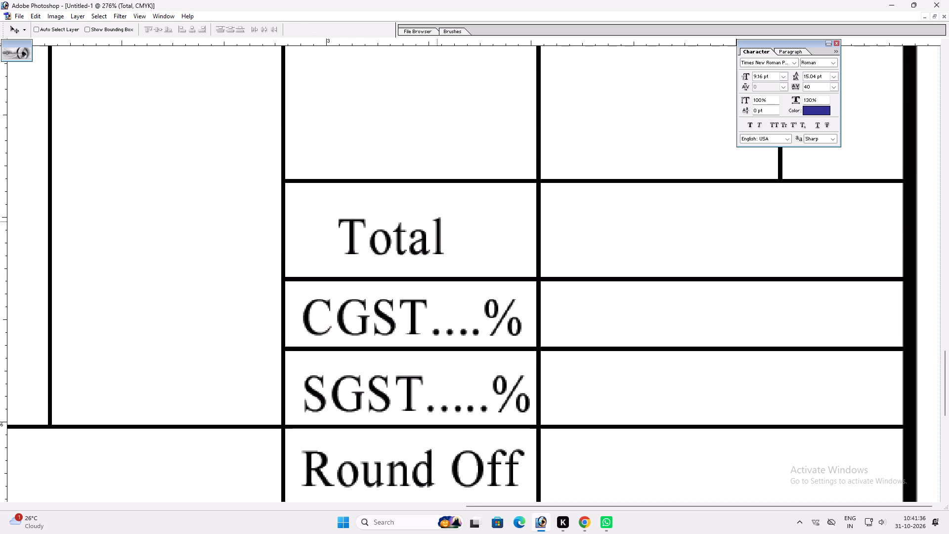
key(ctrl+t)
alt+shift+drag(441, 228, 455, 226)
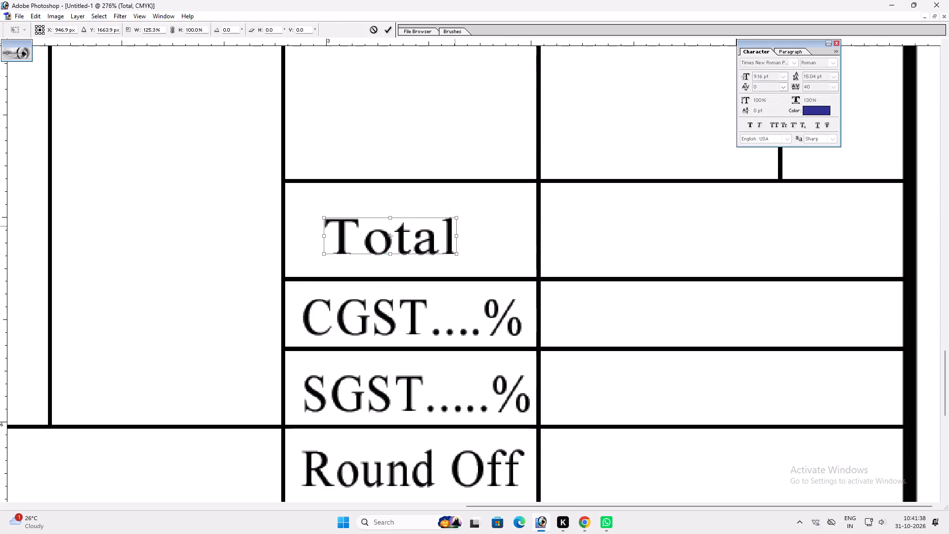
key(Return)
key(v)
Nudge the widened "Total" label slightly further left, closer to the start of the labels below it.
key(space)
key(space)
key(space)
key(space)
key(space)
key(space)
key(space)
key(space)
key(space)
key(space)
key(space)
key(space)
key(space)
key(space)
key(space)
key(space)
key(space)
key(space)
key(space)
key(space)
drag(459, 296, 456, 178)
drag(474, 298, 453, 189)
drag(657, 320, 681, 453)
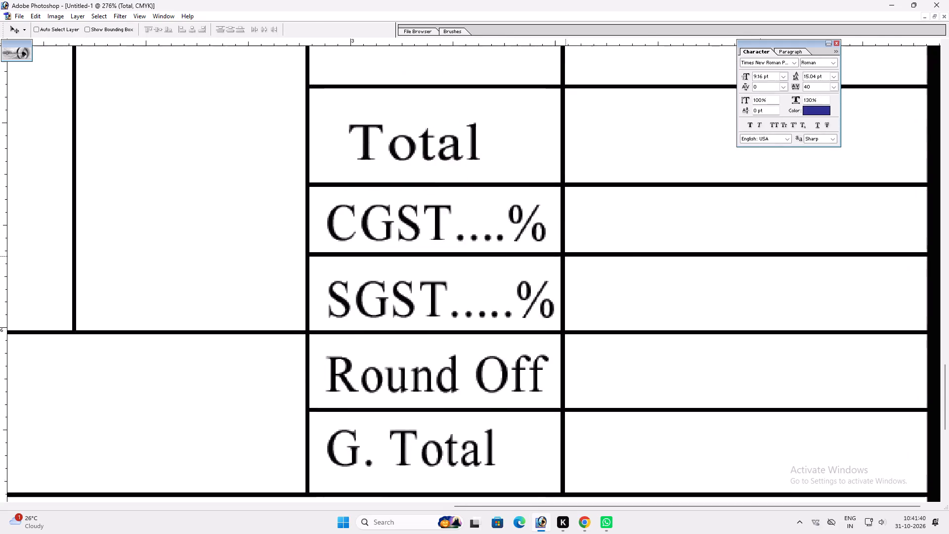
right_drag(533, 225, 544, 227)
click(554, 229)
key(v)
key(z)
drag(392, 218, 775, 533)
key(v)
key(v)
key(space)
key(space)
key(space)
key(space)
key(space)
key(space)
key(space)
key(space)
key(space)
drag(617, 392, 620, 410)
key(z)
key(z)
drag(455, 297, 747, 468)
key(v)
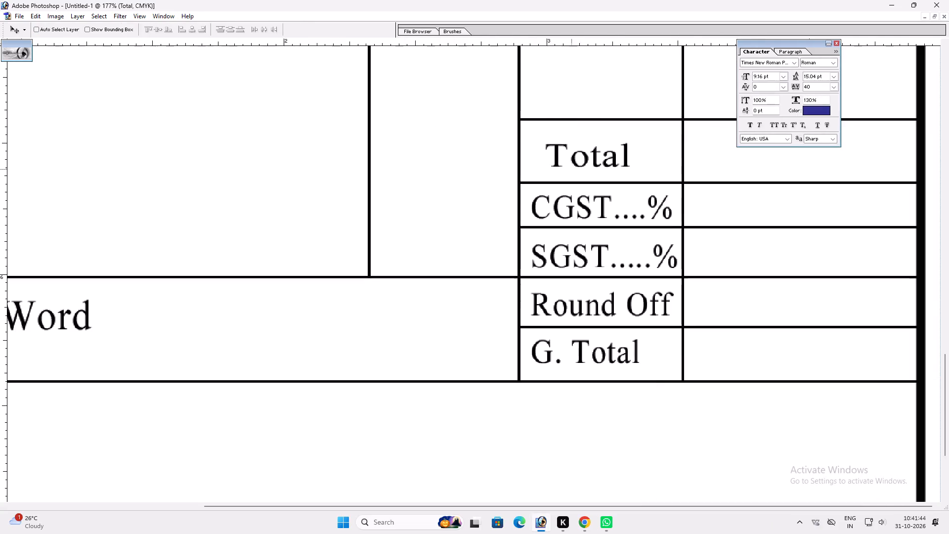
ctrl+click(556, 154)
shift+drag(556, 154, 550, 155)
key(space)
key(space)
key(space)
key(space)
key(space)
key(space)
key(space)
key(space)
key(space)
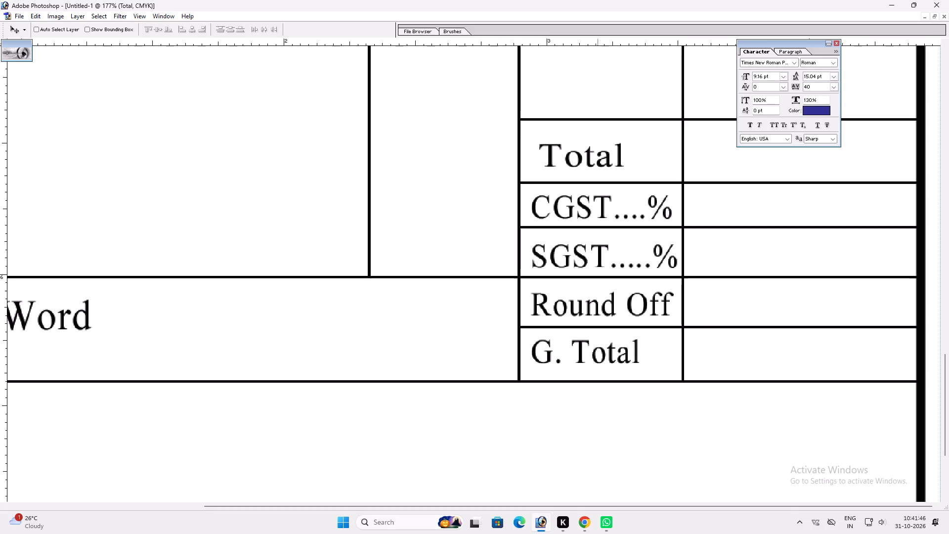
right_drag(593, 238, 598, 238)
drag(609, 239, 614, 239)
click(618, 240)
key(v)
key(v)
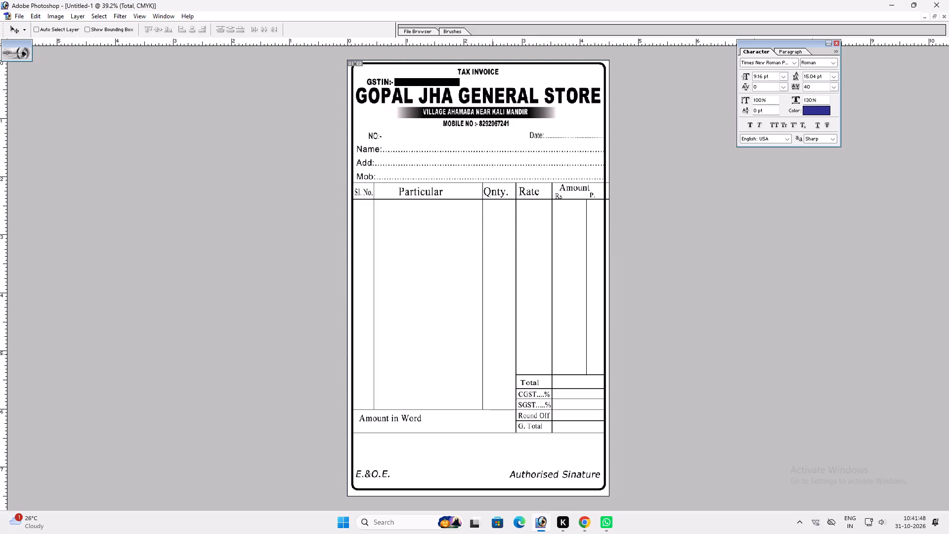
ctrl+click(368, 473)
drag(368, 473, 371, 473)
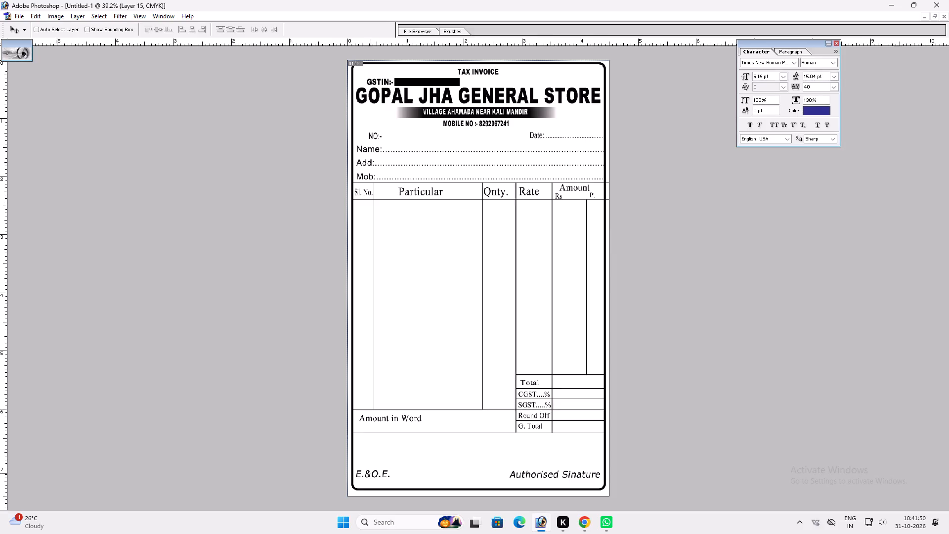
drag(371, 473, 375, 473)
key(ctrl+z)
Move the "E.&O.E." text up and inward from the border's lower-left corner, into the space below "Amount in Word".
key(z)
drag(333, 450, 477, 500)
key(v)
ctrl+click(279, 340)
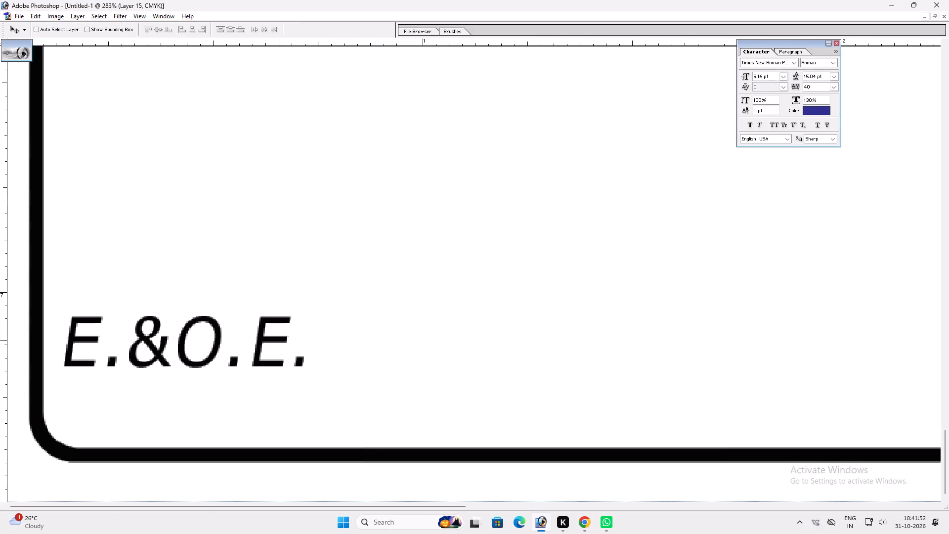
drag(279, 340, 362, 213)
key(space)
key(space)
key(space)
key(space)
key(space)
key(space)
key(space)
key(space)
key(space)
key(space)
key(space)
key(space)
key(space)
key(space)
right_drag(362, 213, 376, 215)
click(378, 216)
click(384, 220)
key(v)
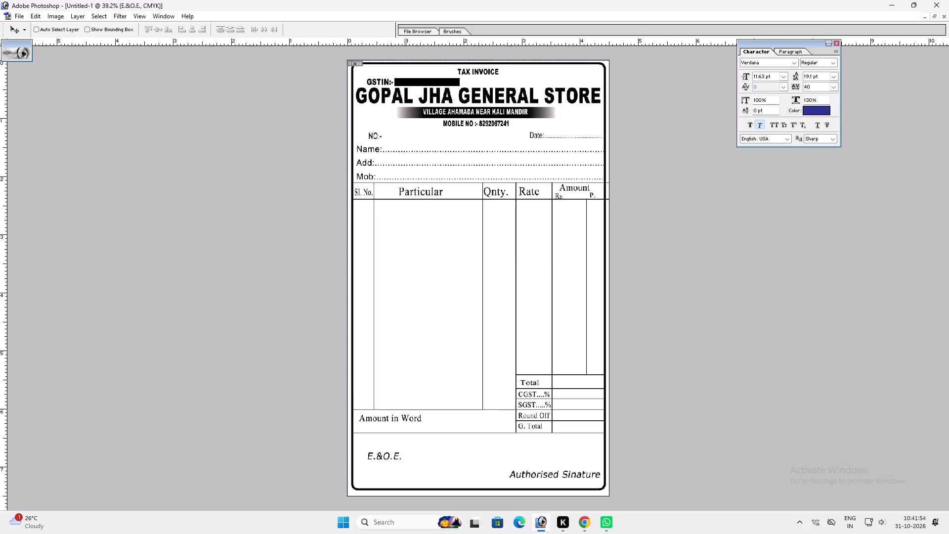
Move "Authorised Sinature" up and slightly left so it lines up with "E.&O.E.".
key(t)
click(528, 475)
key(Return)
text(vv)
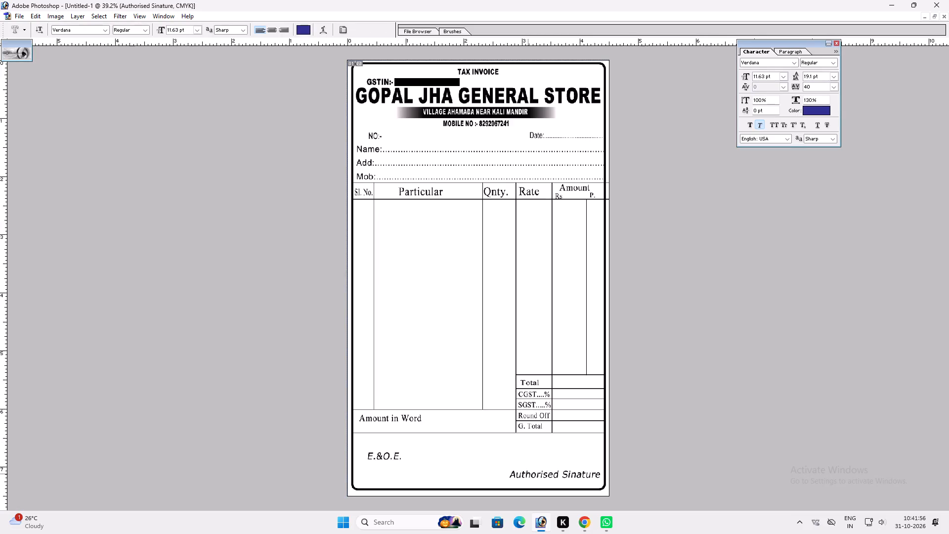
drag(532, 475, 525, 457)
key(space)
key(space)
key(space)
key(space)
right_click(520, 449)
click(529, 453)
key(v)
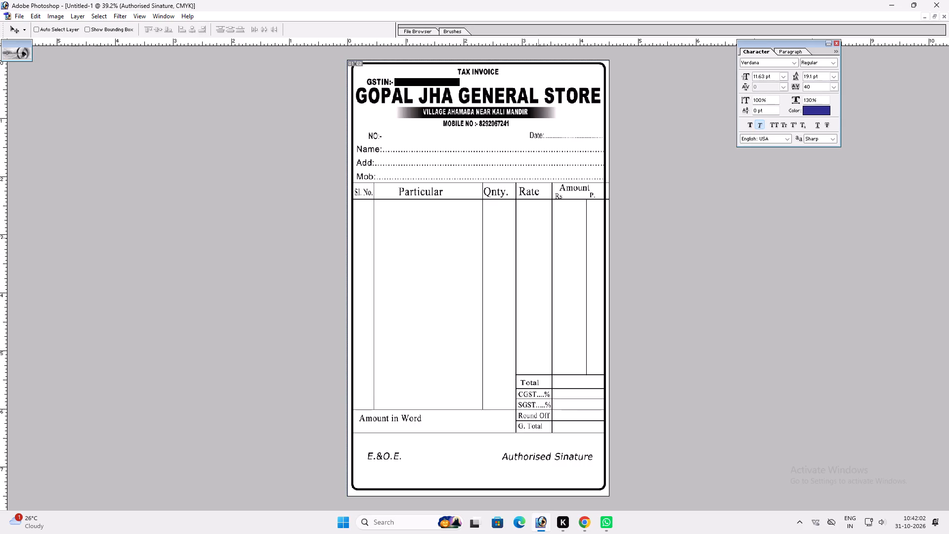
Close the floating character settings that cover the end of the store name.
key(ctrl+plus)
key(ctrl+plus)
key(ctrl+plus)
key(space)
key(space)
key(space)
drag(490, 225, 532, 533)
key(v)
key(v)
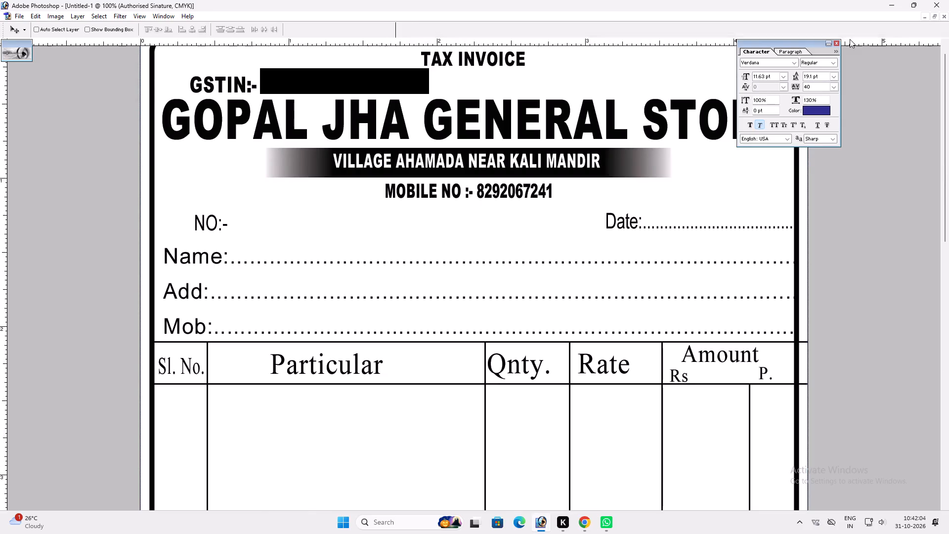
click(838, 42)
key(v)
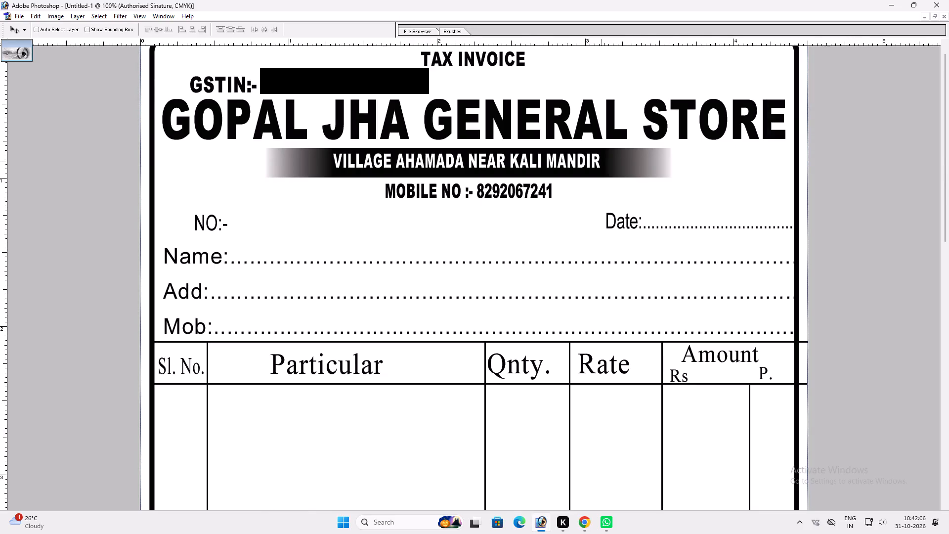
ctrl+triple_click(599, 160)
key(ctrl+t)
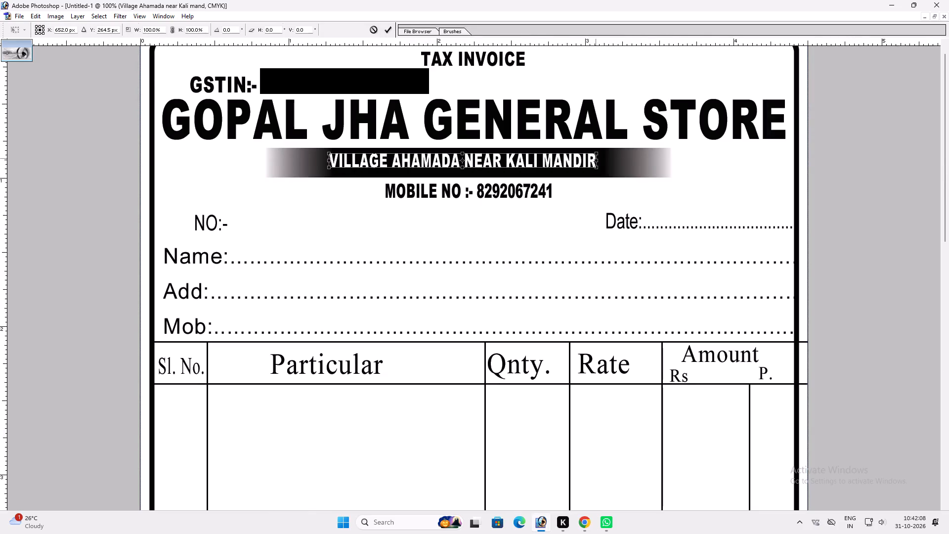
shift+drag(596, 159, 601, 160)
key(Return)
key(v)
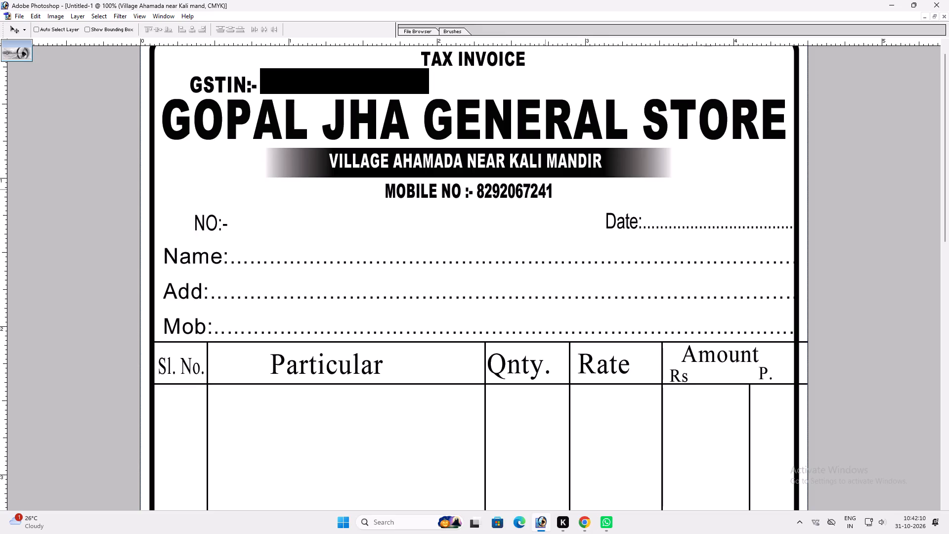
Widen the mobile number line below the address evenly on both sides to about 117%.
ctrl+click(549, 187)
key(ctrl+t)
alt+shift+drag(550, 190, 567, 188)
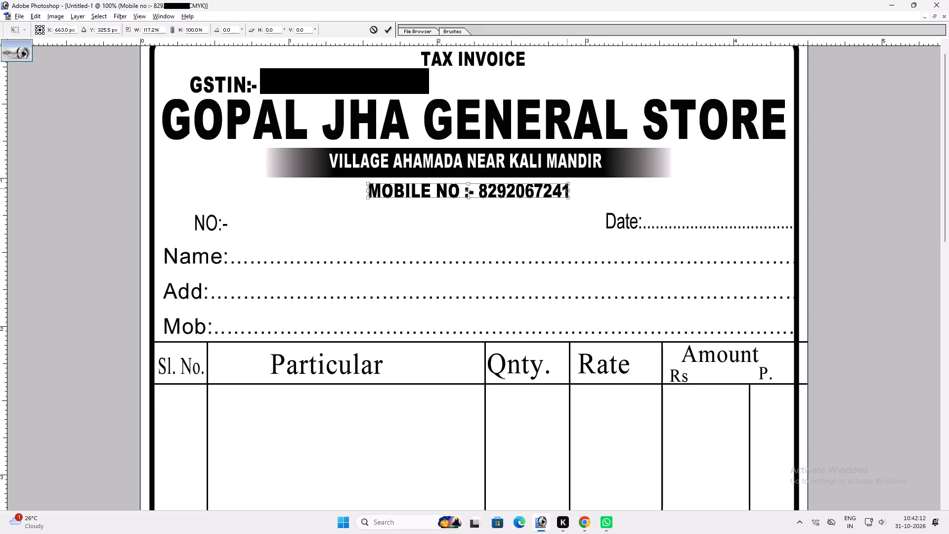
key(shift+Return)
Examine the overall invoice layout, from the header down to the signature area.
key(space)
drag(522, 116, 534, 163)
key(v)
key(space)
key(space)
key(space)
key(space)
key(space)
key(space)
key(space)
right_click(471, 80)
click(476, 88)
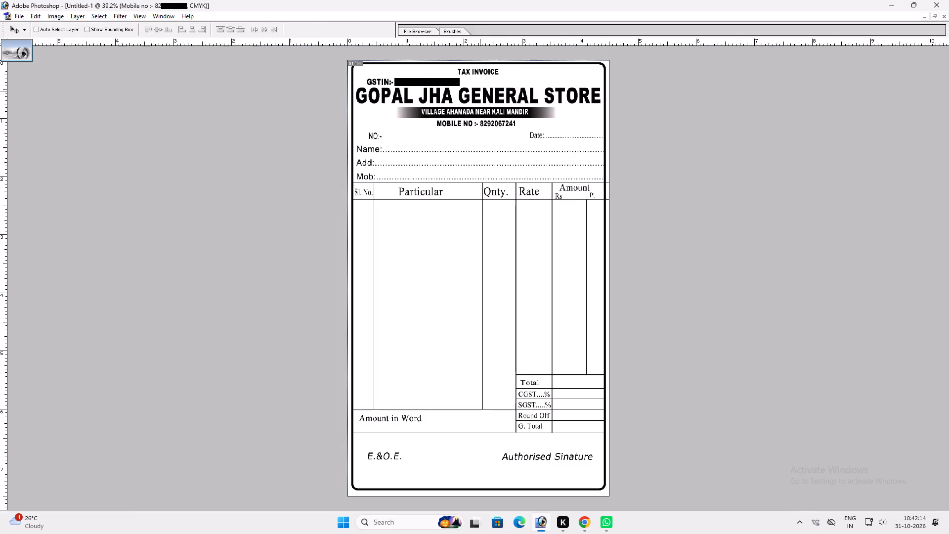
key(v)
key(v)
key(ctrl+plus)
key(space)
key(space)
key(space)
key(space)
key(space)
key(space)
drag(484, 125, 519, 372)
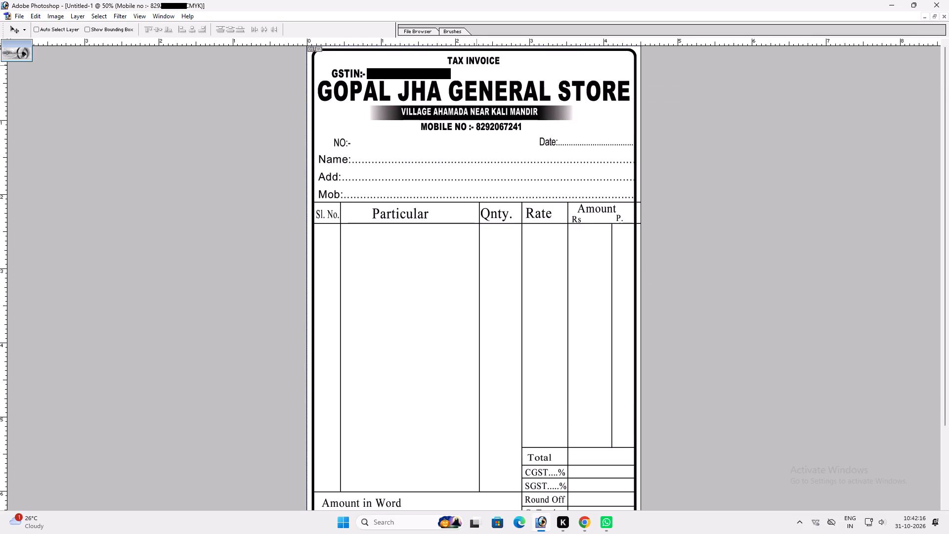
key(ctrl+minus)
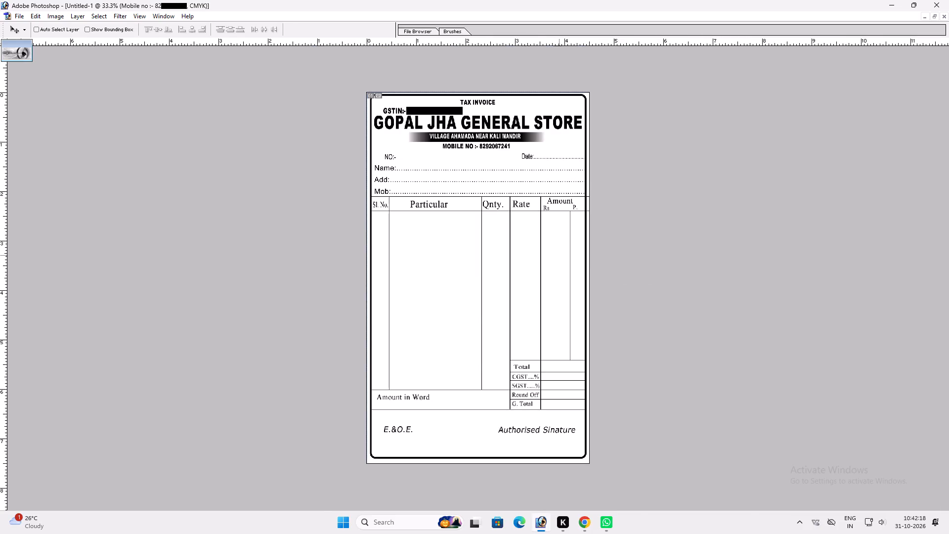
Copy a rounded-rectangle area with radius 3 around "TAX INVOICE" at the top border from the Background onto a new layer.
key(u)
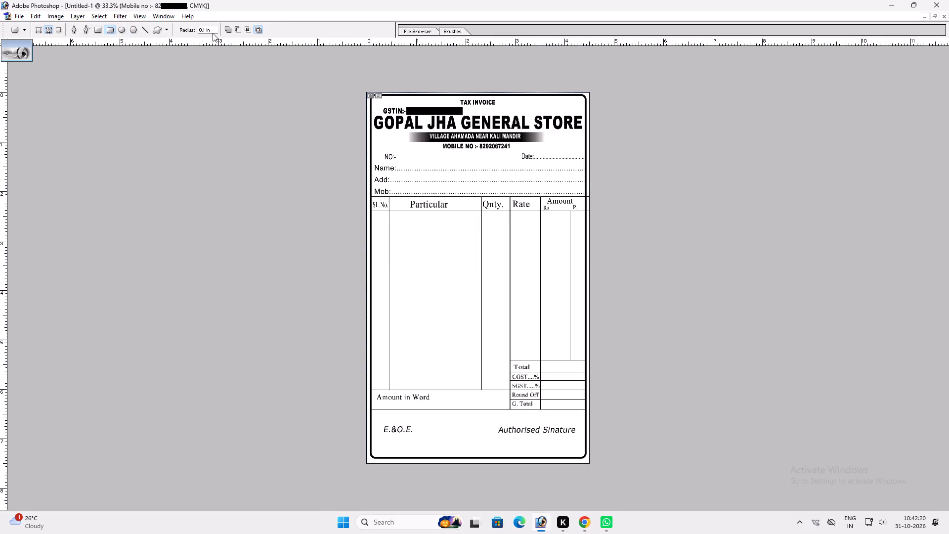
drag(213, 33, 184, 29)
click(211, 23)
drag(212, 26, 185, 27)
drag(215, 31, 177, 38)
drag(177, 38, 98, 43)
key(3)
drag(441, 91, 514, 104)
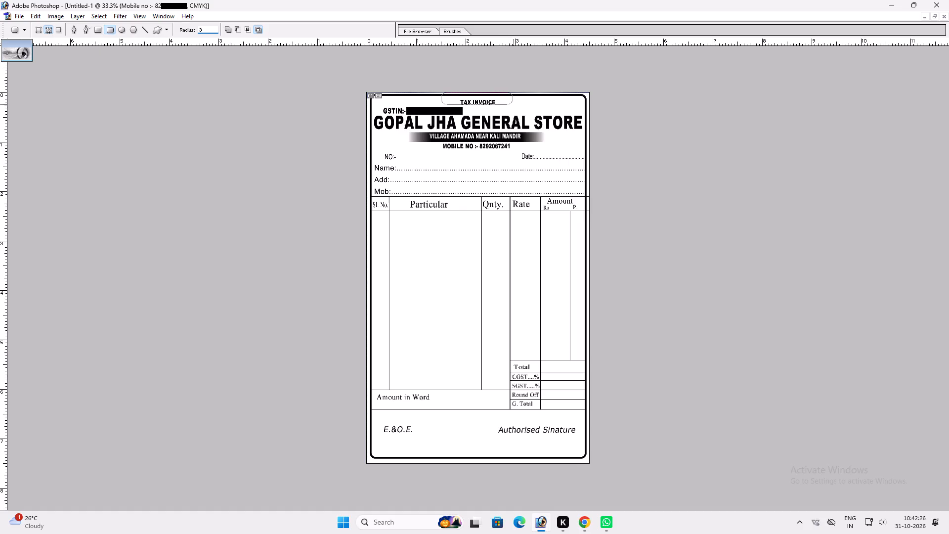
drag(514, 104, 515, 104)
key(ctrl+Return)
key(v)
right_click(520, 99)
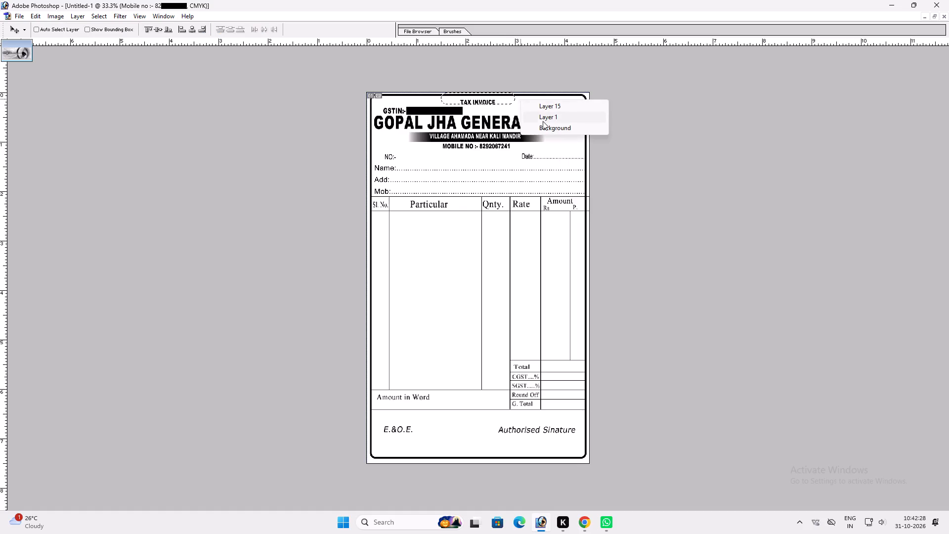
click(546, 125)
key(ctrl+c)
key(ctrl+v)
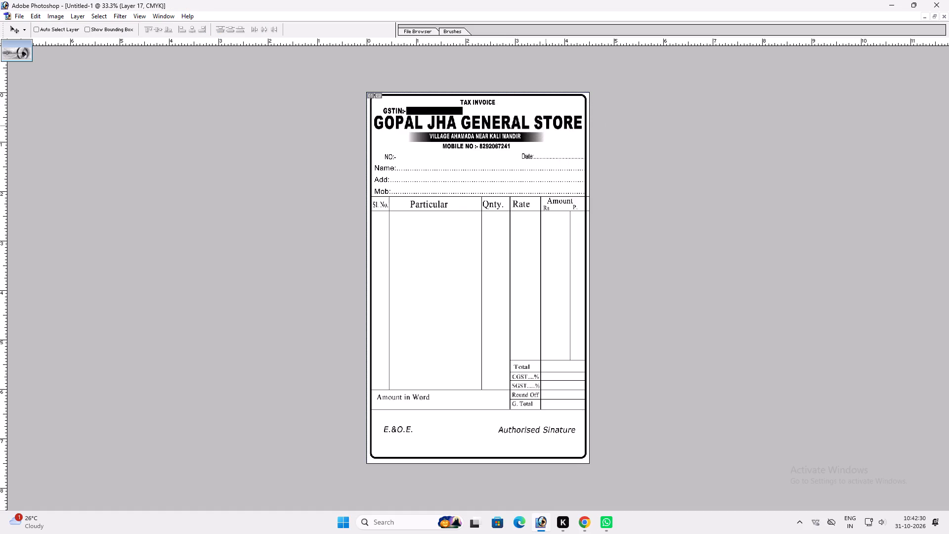
Add a 3 px outside stroke in black (#000000) to the copied rounded tab.
key(alt+l)
key(alt+y)
key(k)
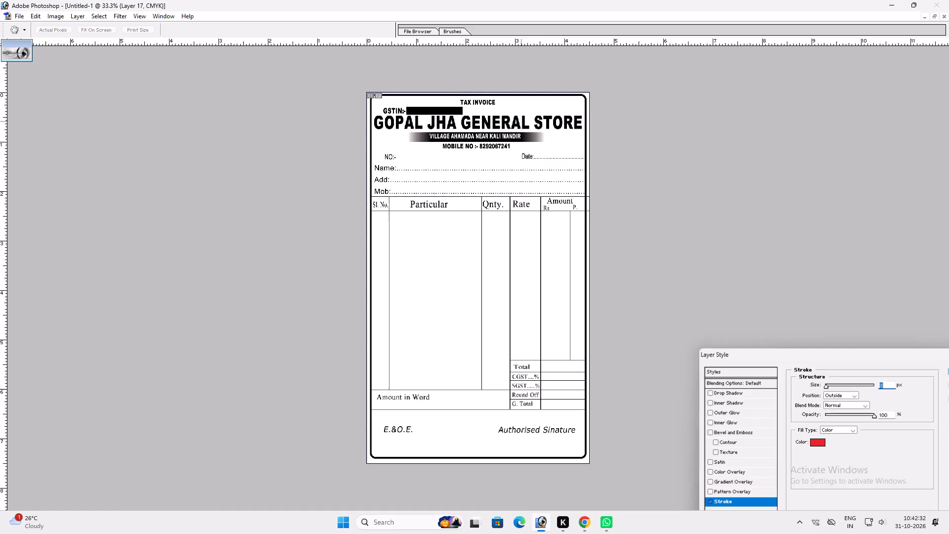
click(818, 445)
drag(292, 281, 390, 384)
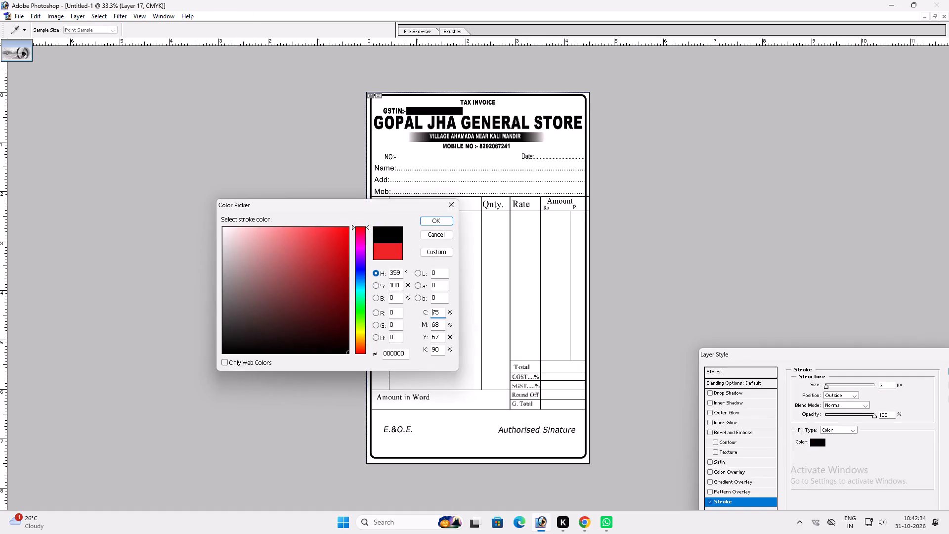
drag(390, 384, 393, 385)
key(Return)
scroll(819, 474, up, 1)
key(Return)
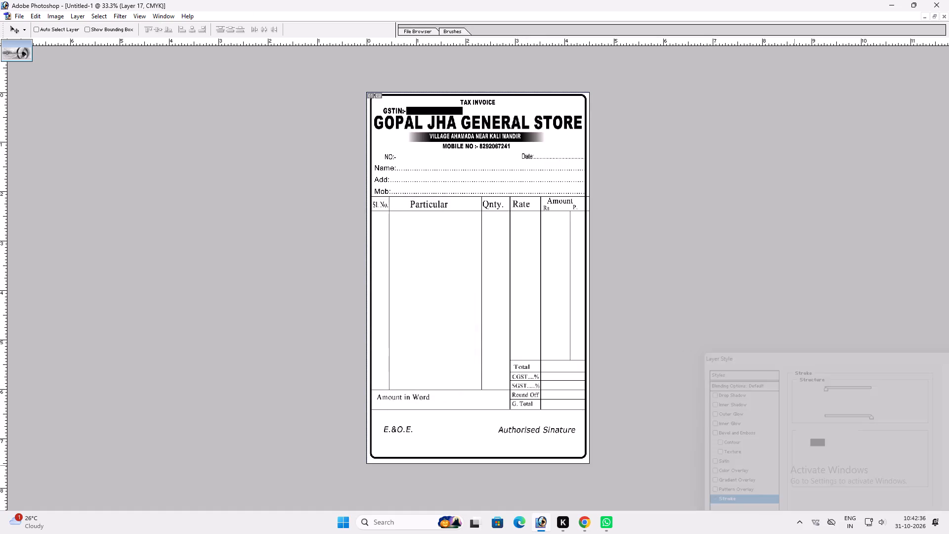
Bring the outlined rounded tab to the front of all layers so it covers the top border.
key(ctrl+shift+bracketright)
key(ctrl+plus)
key(ctrl+plus)
key(space)
key(space)
key(space)
key(space)
key(space)
key(space)
key(space)
key(space)
key(space)
drag(515, 238, 543, 427)
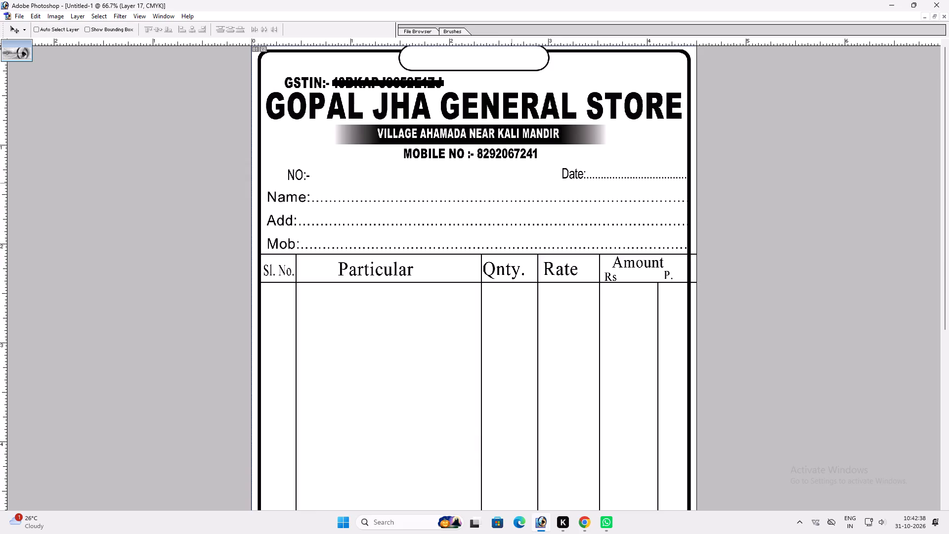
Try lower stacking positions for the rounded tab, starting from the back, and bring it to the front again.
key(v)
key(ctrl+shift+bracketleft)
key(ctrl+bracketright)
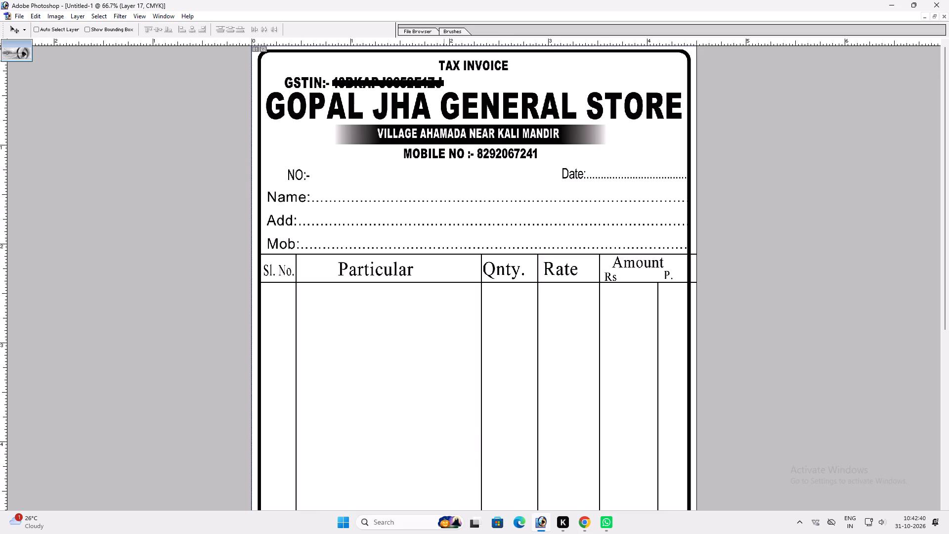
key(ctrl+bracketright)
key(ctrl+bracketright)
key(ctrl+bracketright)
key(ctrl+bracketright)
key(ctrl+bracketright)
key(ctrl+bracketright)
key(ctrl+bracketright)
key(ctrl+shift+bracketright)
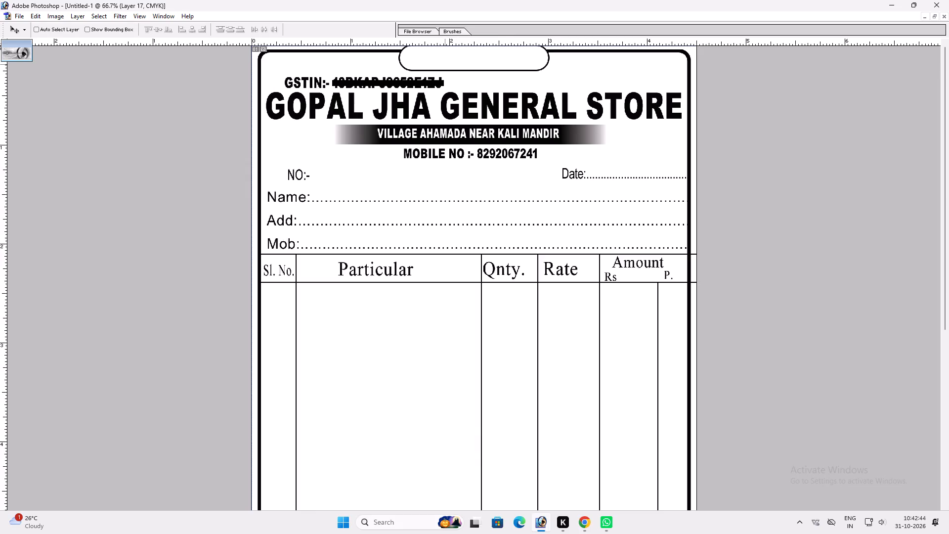
Bring the "TAX INVOICE" text to the front and move it up and left inside the rounded tab.
key(t)
click(445, 61)
key(Return)
key(ctrl+shift+bracketright)
key(v)
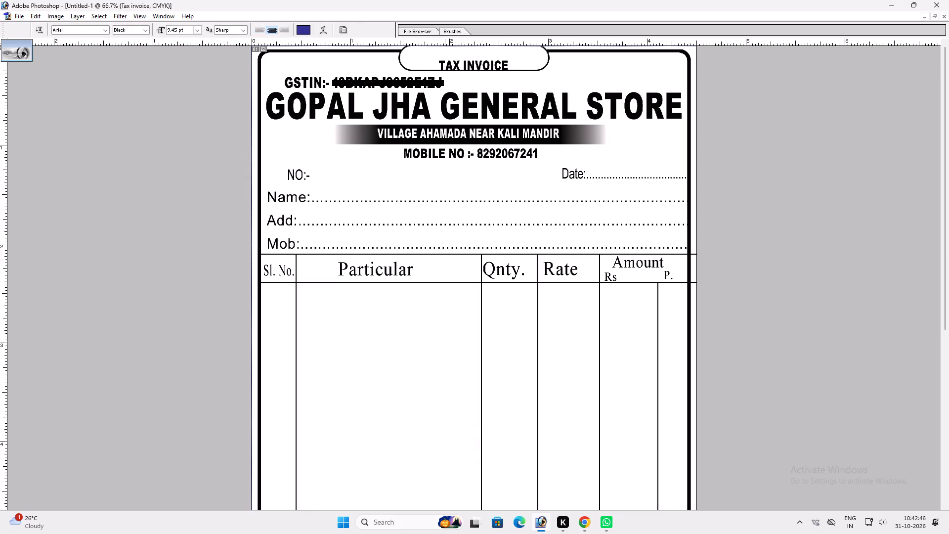
drag(446, 63, 432, 56)
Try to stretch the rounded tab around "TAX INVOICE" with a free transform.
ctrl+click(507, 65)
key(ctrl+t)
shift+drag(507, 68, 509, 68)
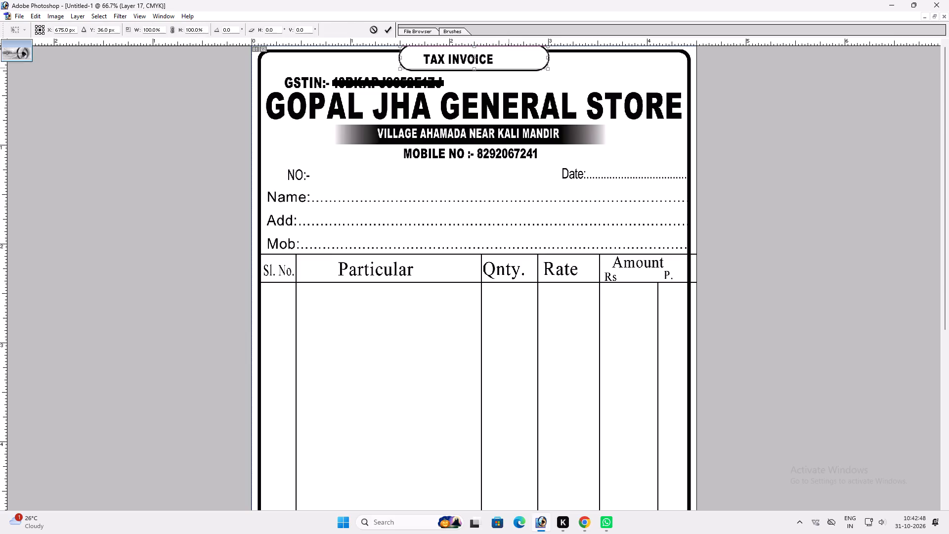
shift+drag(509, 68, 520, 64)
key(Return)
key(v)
Enlarge the "TAX INVOICE" text to about 159% width and 140% height and centre it vertically in the rounded tab.
ctrl+click(489, 57)
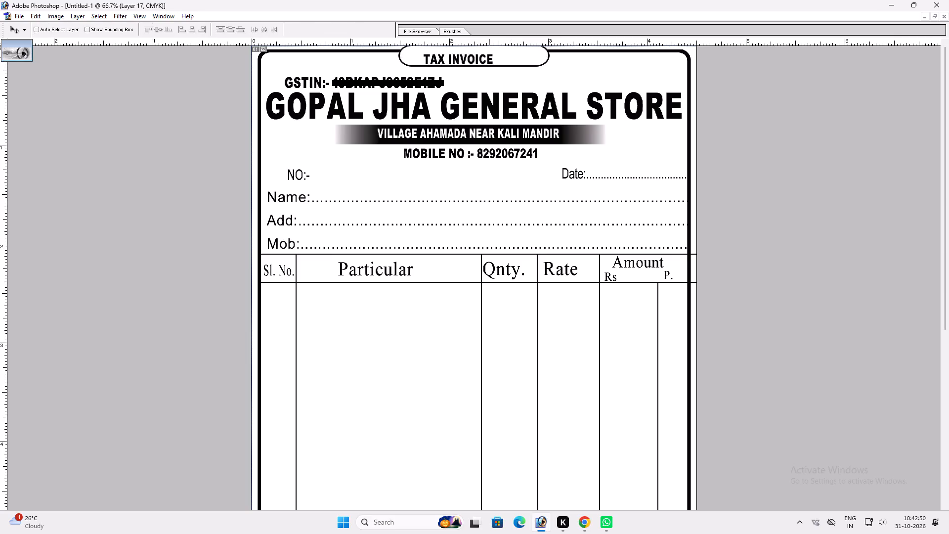
ctrl+click(486, 58)
ctrl+click(489, 58)
drag(488, 60, 479, 55)
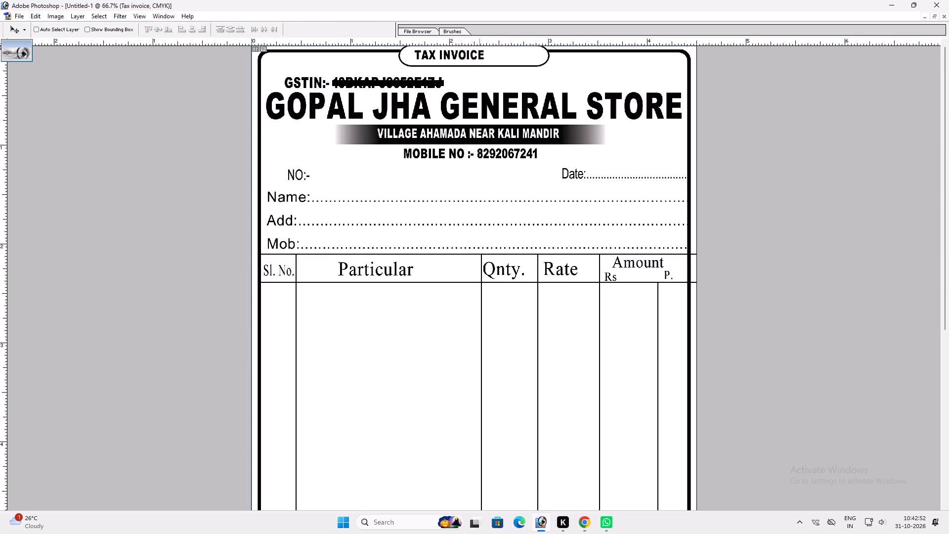
drag(479, 55, 479, 55)
key(ctrl+t)
shift+drag(484, 55, 512, 57)
shift+drag(513, 50, 525, 50)
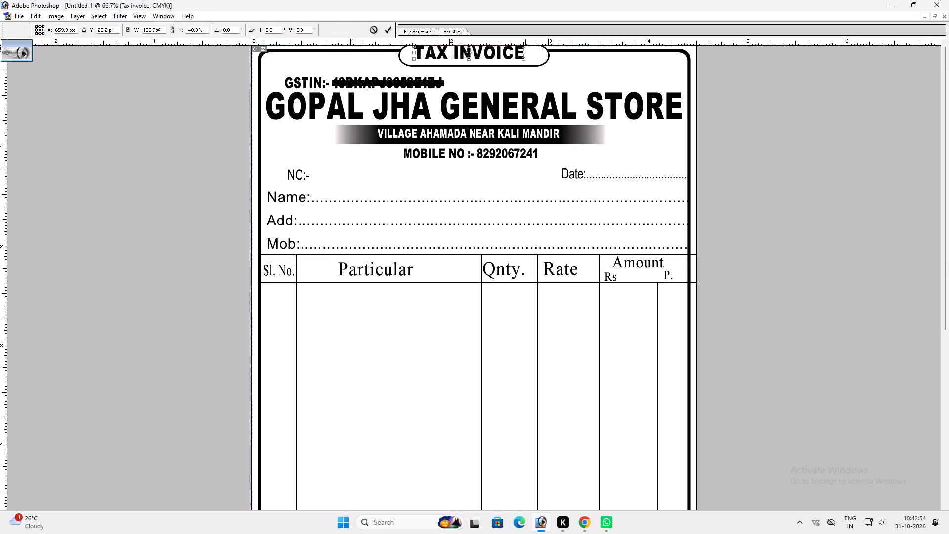
key(shift+Return)
drag(516, 54, 512, 58)
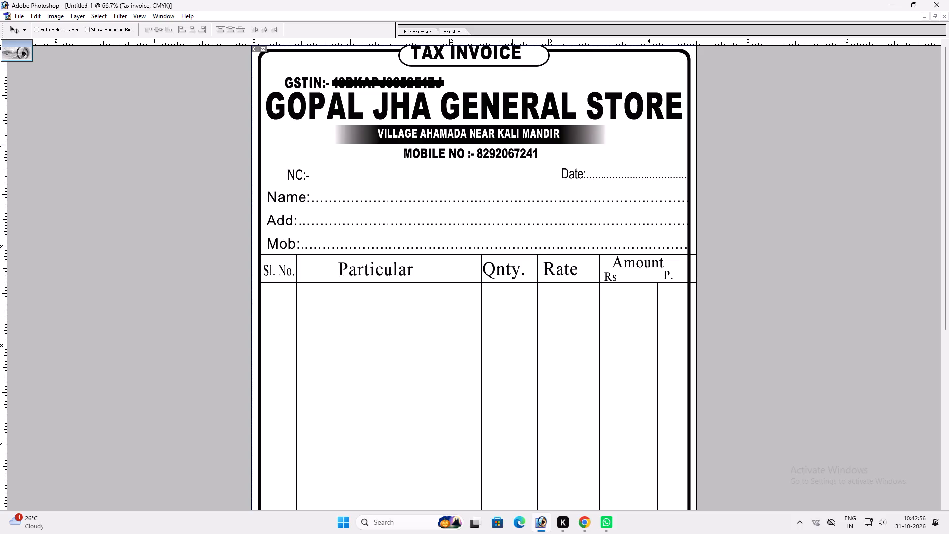
drag(512, 58, 512, 59)
key(Down)
key(Down)
key(Down)
Change the font of the "TAX INVOICE" text to Times New Roman Bold.
key(t)
click(490, 68)
key(ctrl+a)
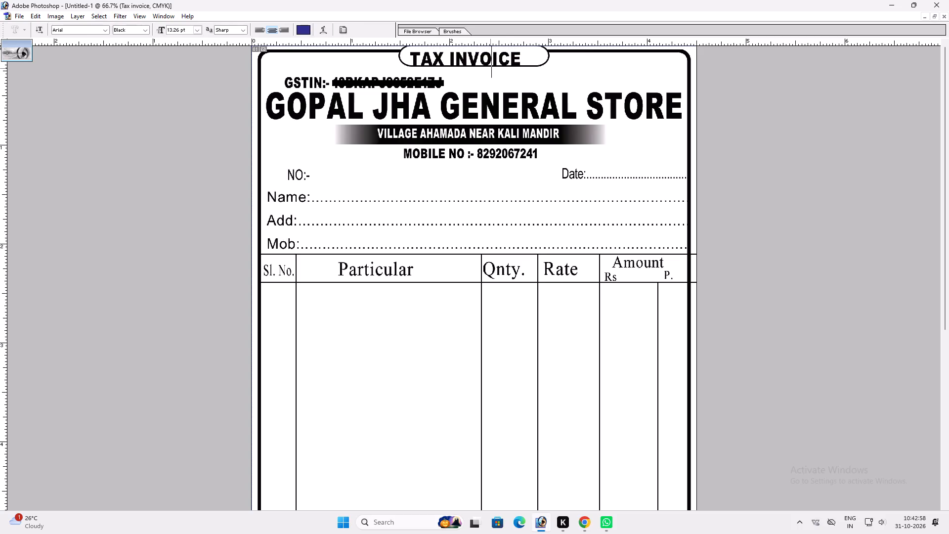
click(88, 34)
double_click(83, 31)
text(time)
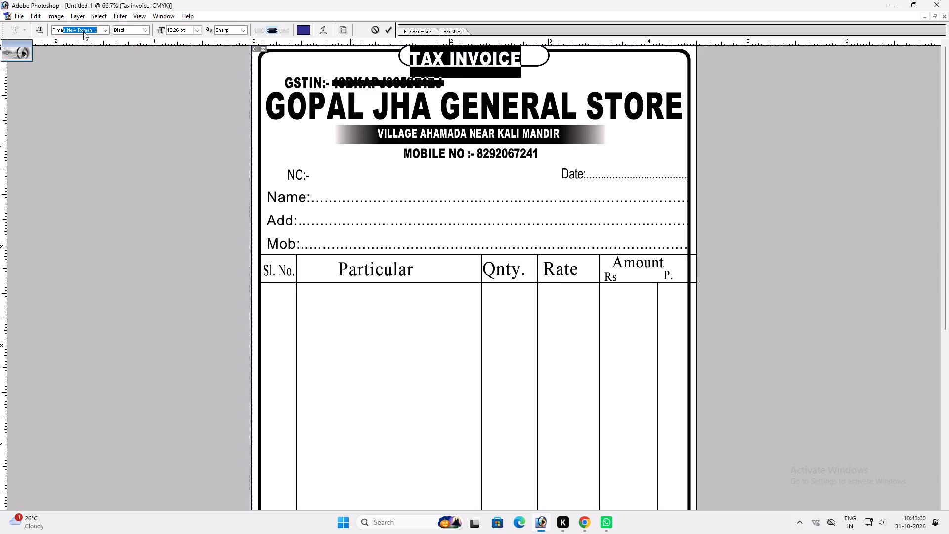
key(Return)
click(151, 29)
click(143, 32)
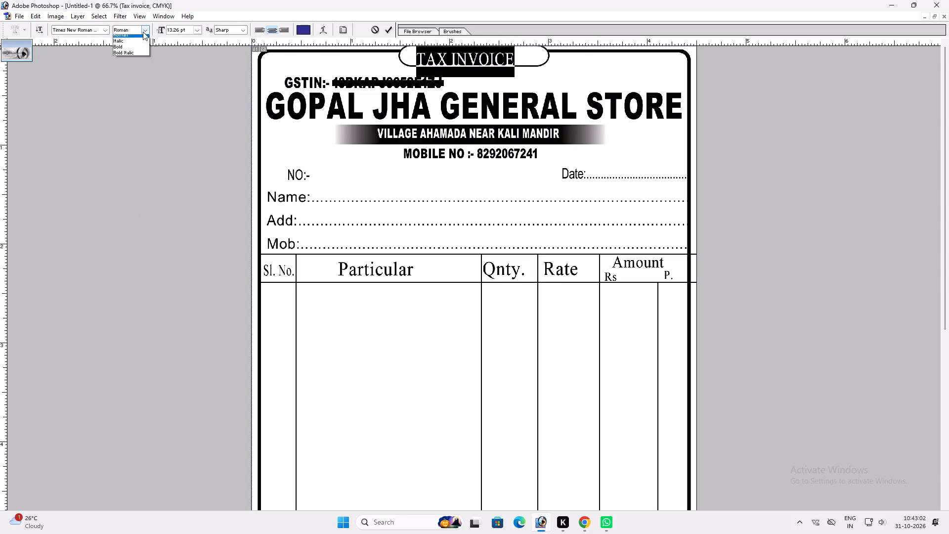
click(132, 49)
key(Return)
key(v)
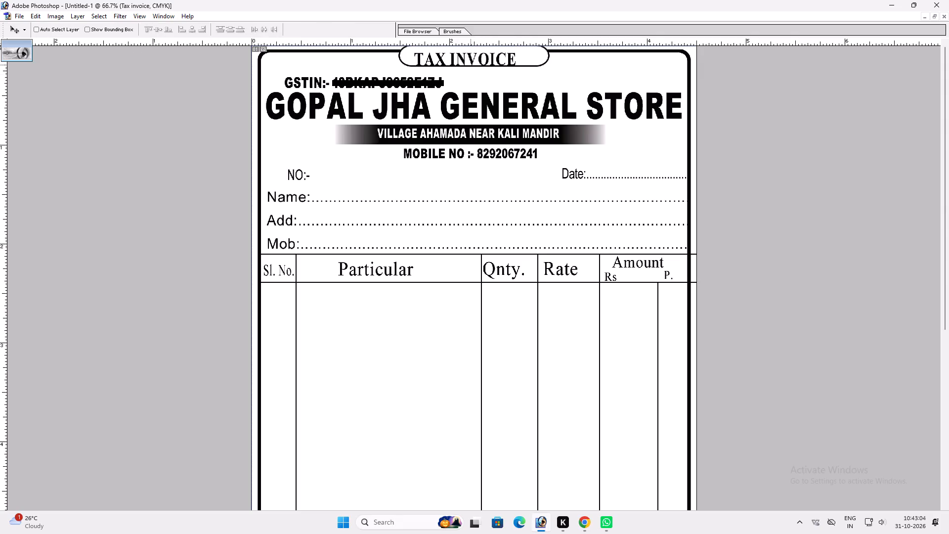
Insert a spaced hyphen into the tab title so it reads "TAX - INVOICE".
click(471, 64)
key(t)
click(450, 54)
text(-)
key(space)
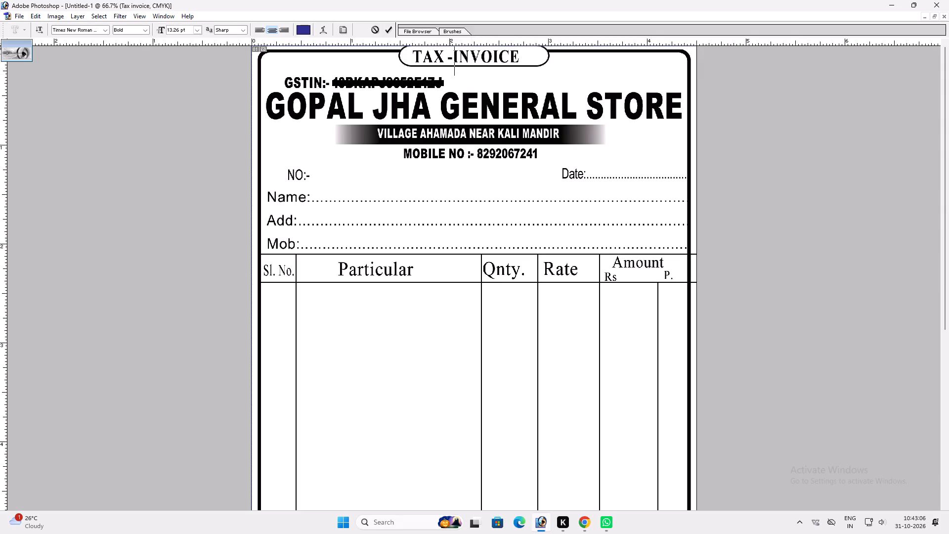
Left-align the tab title, turn off all caps so it reads "Tax - invoice", and apply faux italic.
key(ctrl+a)
key(ctrl+shift+l)
key(ctrl+shift+k)
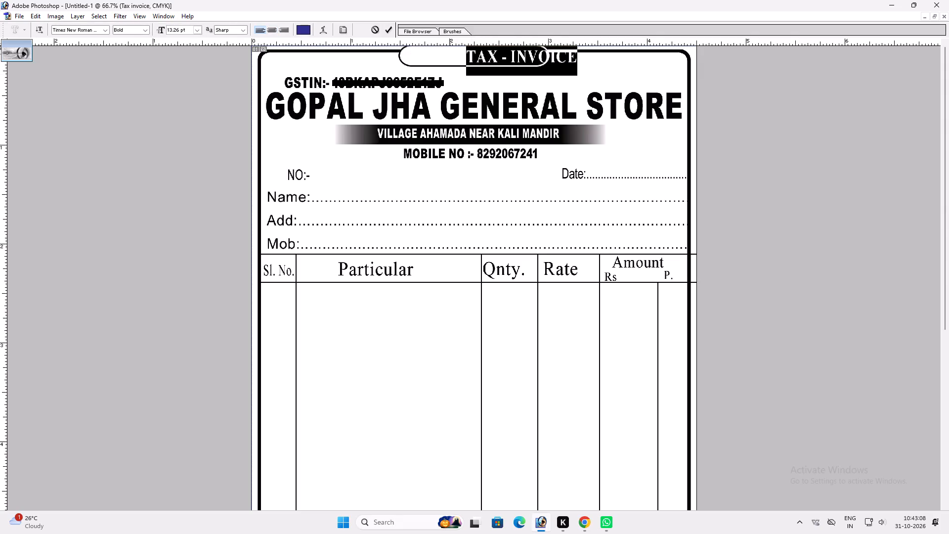
click(467, 63)
key(ctrl+a)
key(ctrl+t)
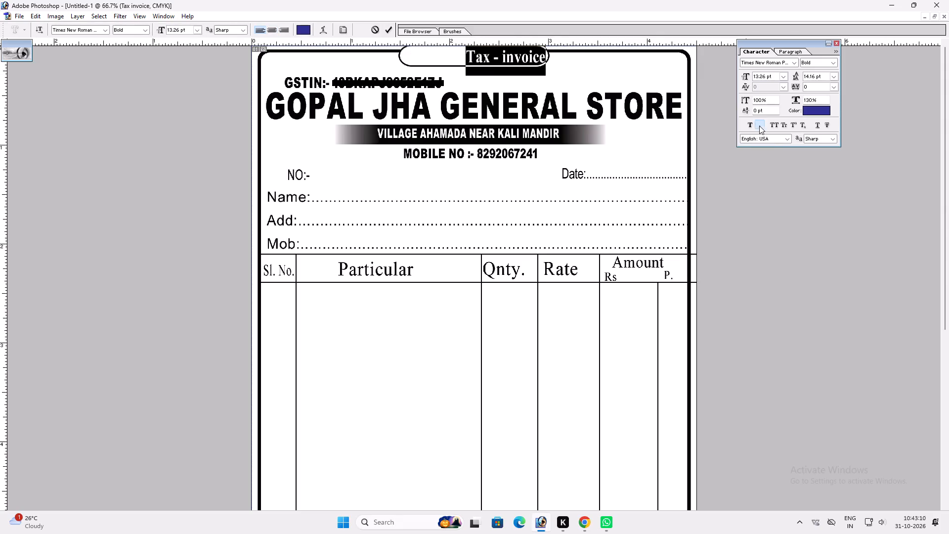
click(759, 126)
key(Return)
Move "Tax - invoice" back into the rounded tab, stretch it to about 139% width, and nudge it left and up.
key(v)
drag(503, 55, 458, 55)
key(ctrl+t)
shift+drag(503, 59, 534, 56)
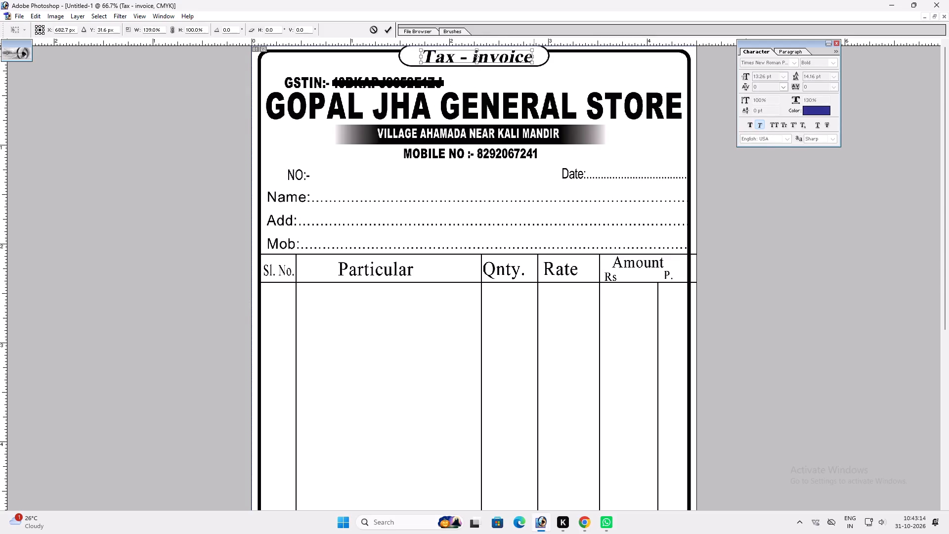
key(shift+Return)
key(v)
key(Up)
key(Up)
key(Left)
key(Left)
key(Left)
key(Left)
key(Left)
key(Left)
key(Left)
key(Left)
key(Left)
key(Left)
key(Left)
key(Left)
key(Left)
key(Left)
key(Left)
key(Left)
key(Left)
key(Left)
key(Left)
key(Left)
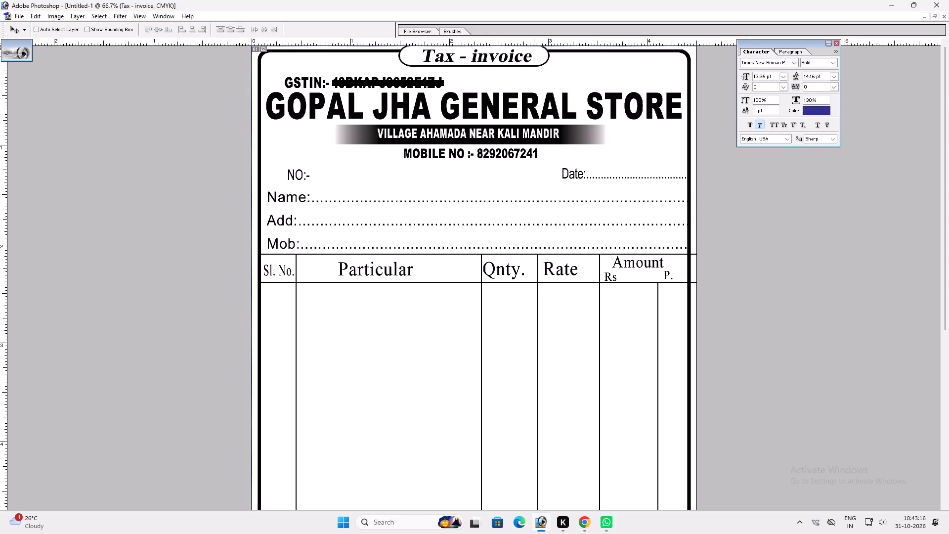
key(Left)
key(Left)
key(Left)
key(Up)
key(Up)
Stretch "Tax - invoice" slightly wider to the right so it fills the rounded tab.
key(ctrl+t)
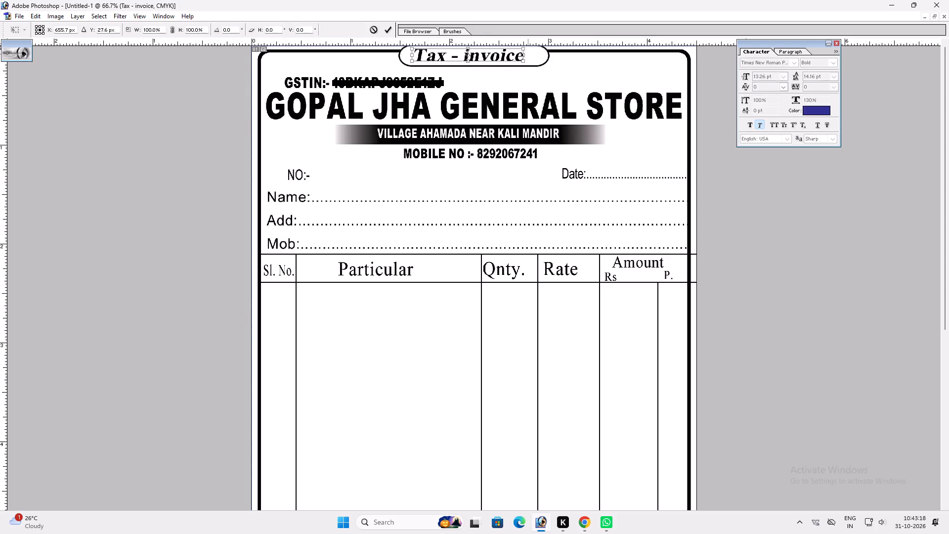
shift+drag(526, 53, 539, 53)
key(shift+Return)
key(v)
key(v)
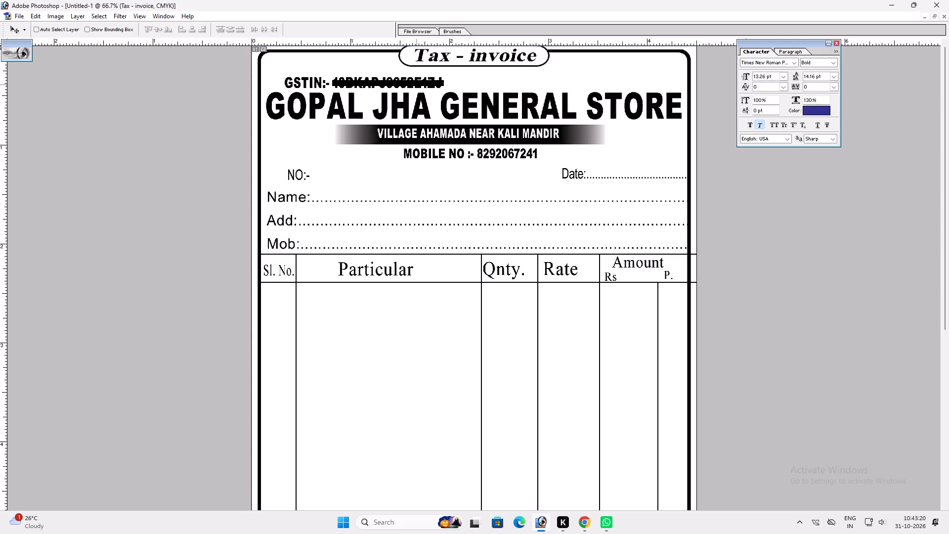
Move the GSTIN line up and left above the store name and stretch it wider to the right.
ctrl+double_click(415, 83)
drag(416, 83, 401, 77)
key(ctrl+t)
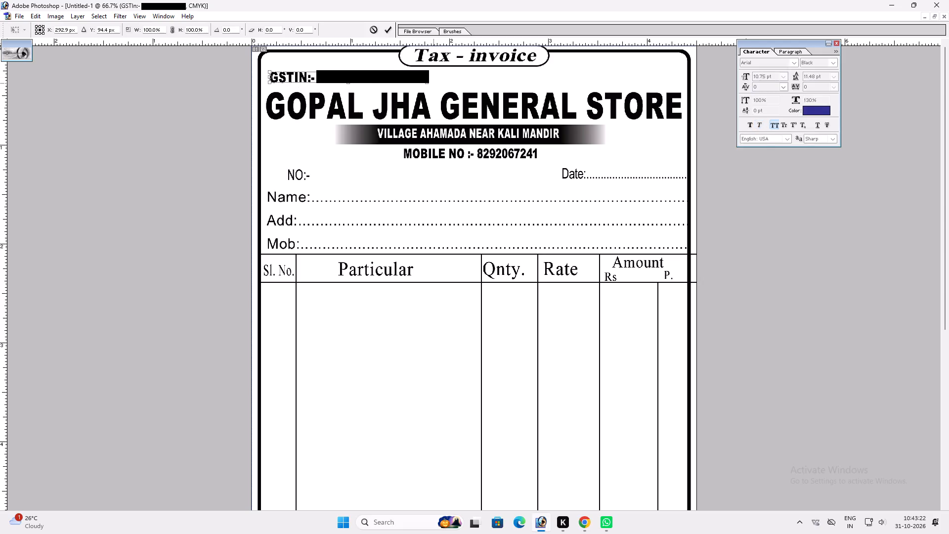
shift+drag(427, 81, 453, 83)
key(shift+Return)
key(v)
Widen the gradient band and its address text evenly on both sides beneath the store name.
ctrl+click(474, 129)
drag(473, 129, 473, 134)
key(ctrl+z)
ctrl+shift+click(466, 128)
key(ctrl+t)
shift+drag(603, 133, 620, 127)
key(Return)
key(v)
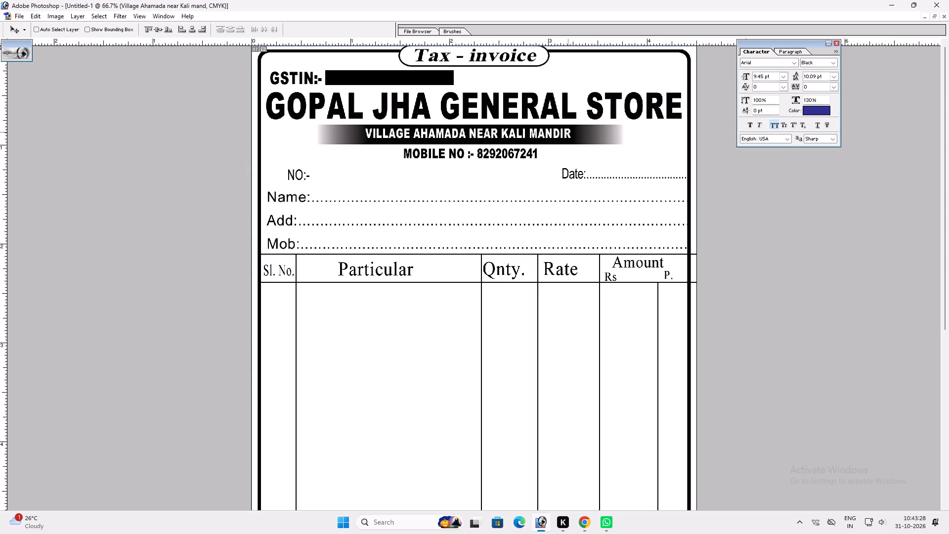
Shift only the address text left within the gradient band and stretch it to the right to fill the dark area.
right_click(565, 133)
click(571, 135)
ctrl+shift+right_click(565, 133)
ctrl+shift+click(576, 137)
shift+drag(567, 135, 561, 135)
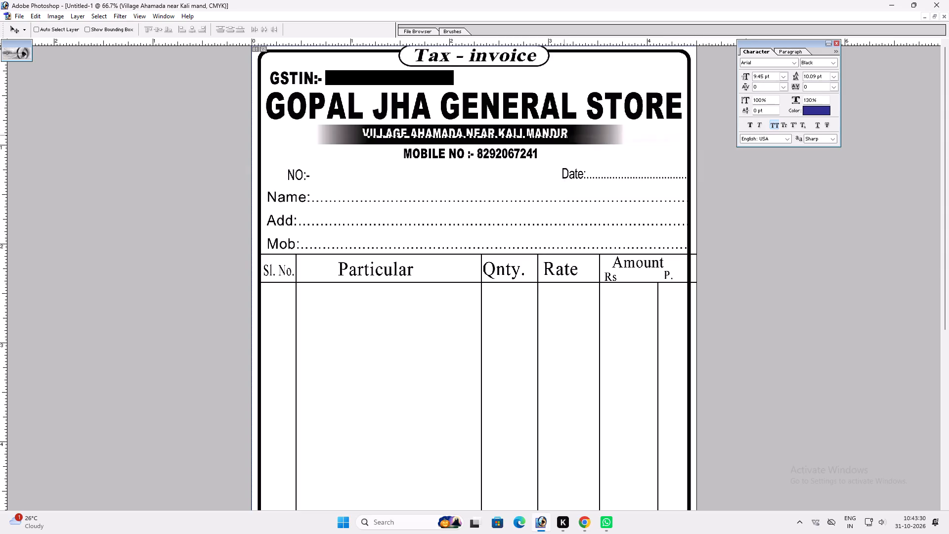
shift+drag(561, 135, 539, 133)
key(ctrl+t)
shift+drag(539, 133, 580, 131)
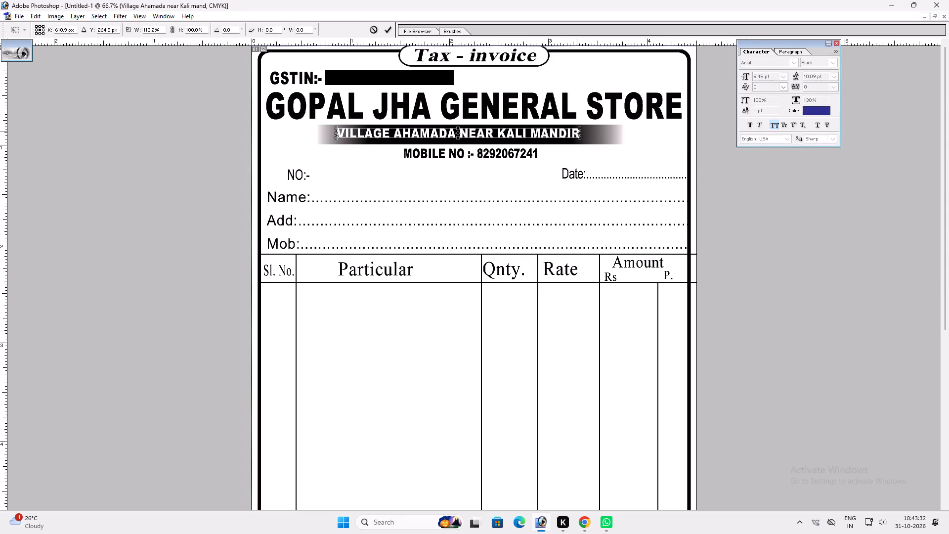
shift+drag(580, 131, 597, 128)
key(Return)
Add a 3 px outside stroke in black to the address text.
key(alt+l)
key(alt+y)
key(k)
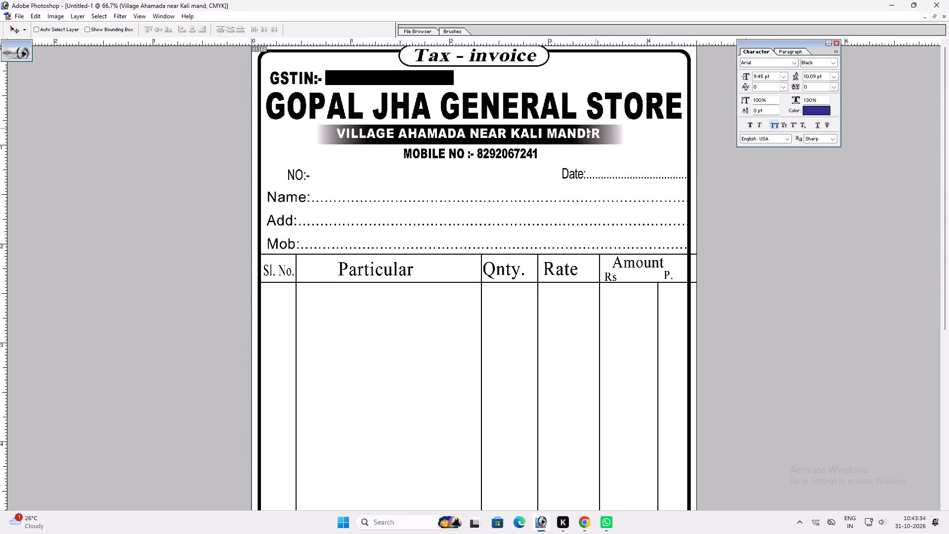
click(820, 440)
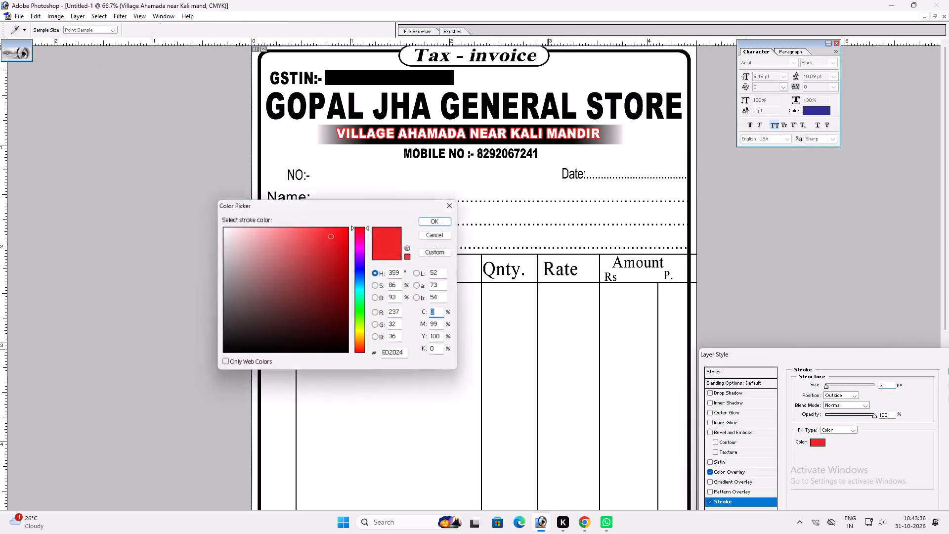
drag(332, 311, 417, 412)
key(Return)
scroll(671, 428, up, 1)
key(Return)
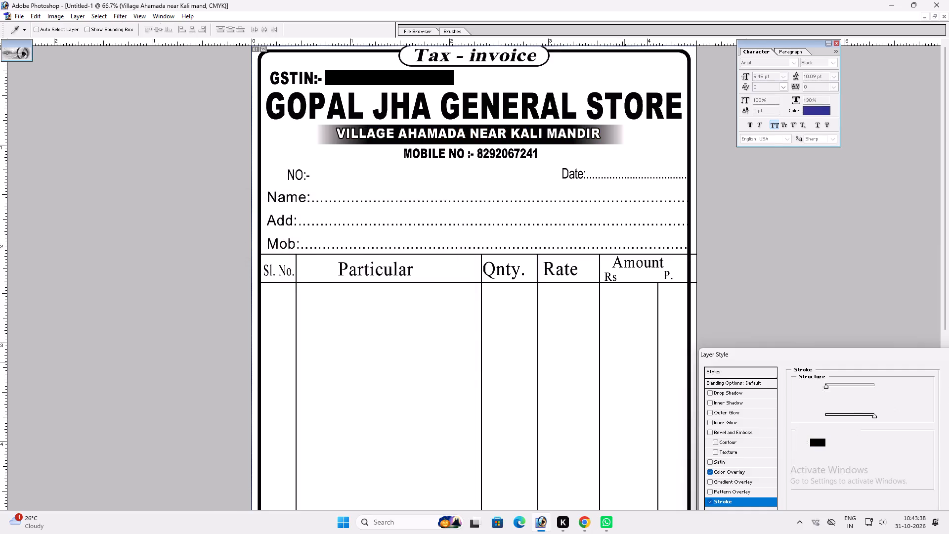
Widen the mobile number line evenly on both sides beneath the address band.
key(v)
ctrl+click(522, 157)
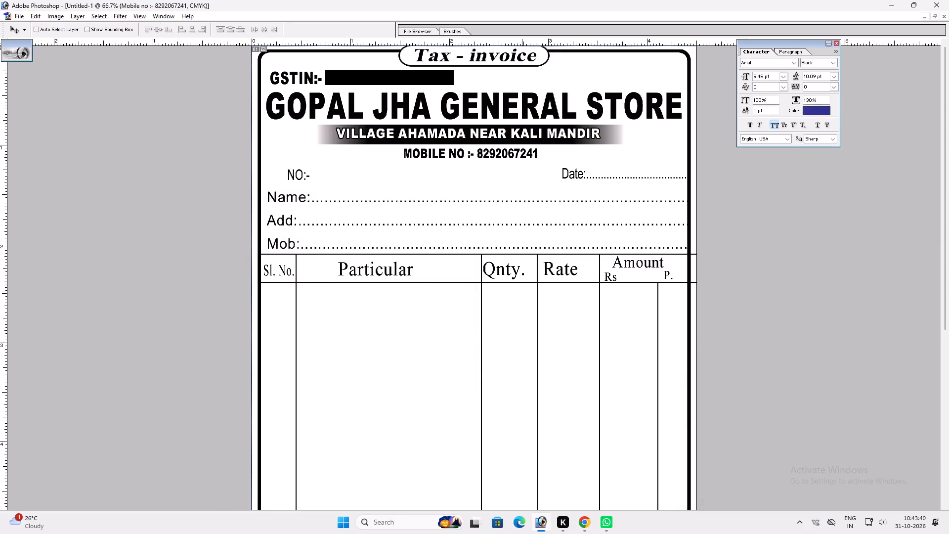
key(ctrl+t)
alt+shift+drag(536, 150, 547, 149)
key(shift+Return)
key(v)
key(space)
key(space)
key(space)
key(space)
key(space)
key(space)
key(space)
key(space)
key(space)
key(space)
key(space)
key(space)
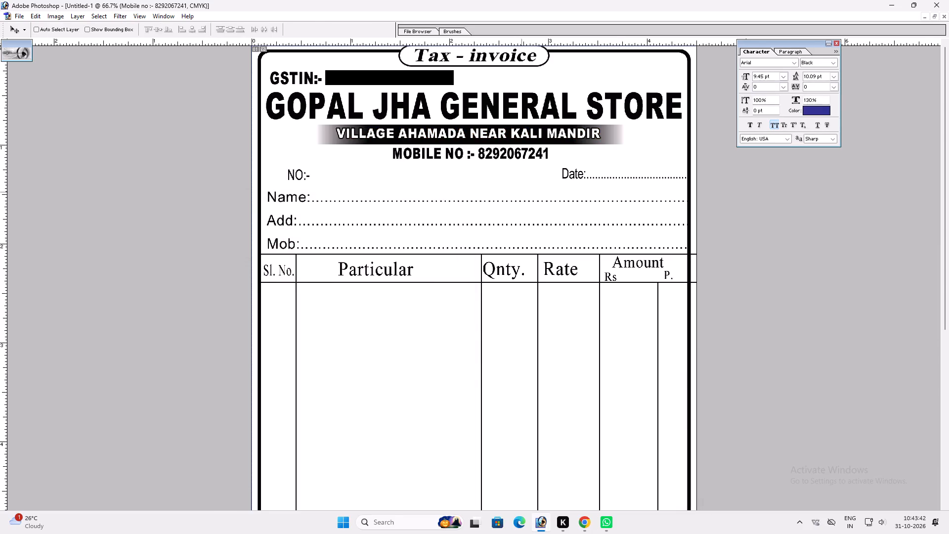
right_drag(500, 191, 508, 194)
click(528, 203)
Move the "NO:-" label left to line up with the "Name:" label below it.
key(z)
drag(259, 122, 715, 256)
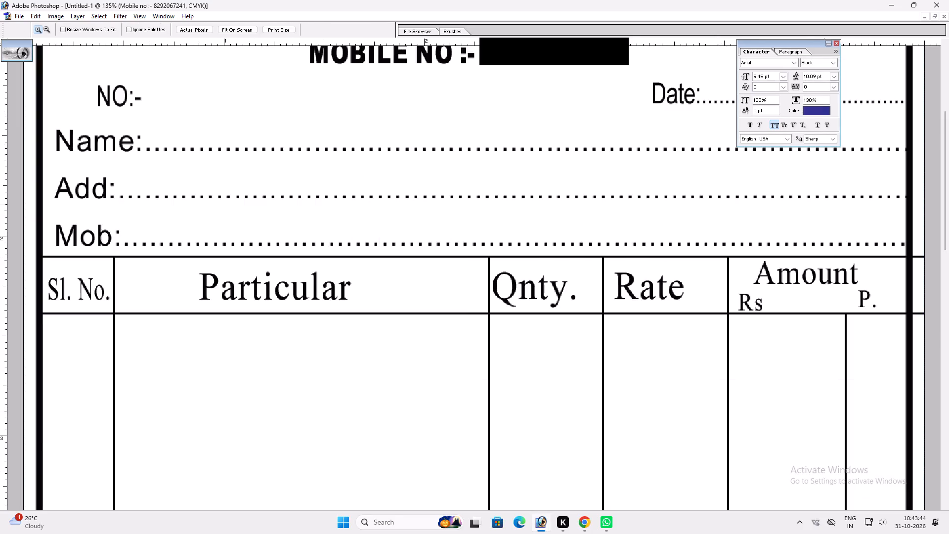
key(v)
ctrl+click(106, 100)
drag(107, 101, 88, 101)
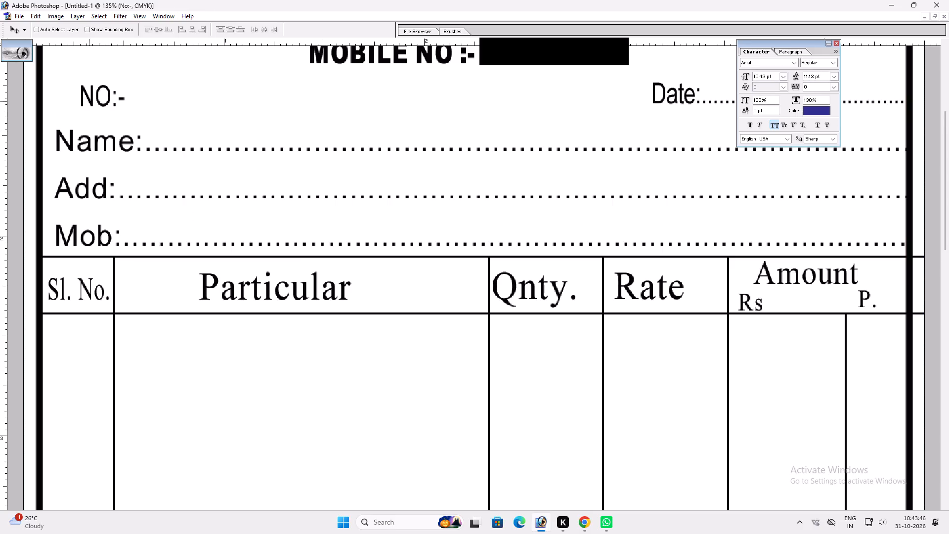
drag(88, 101, 65, 106)
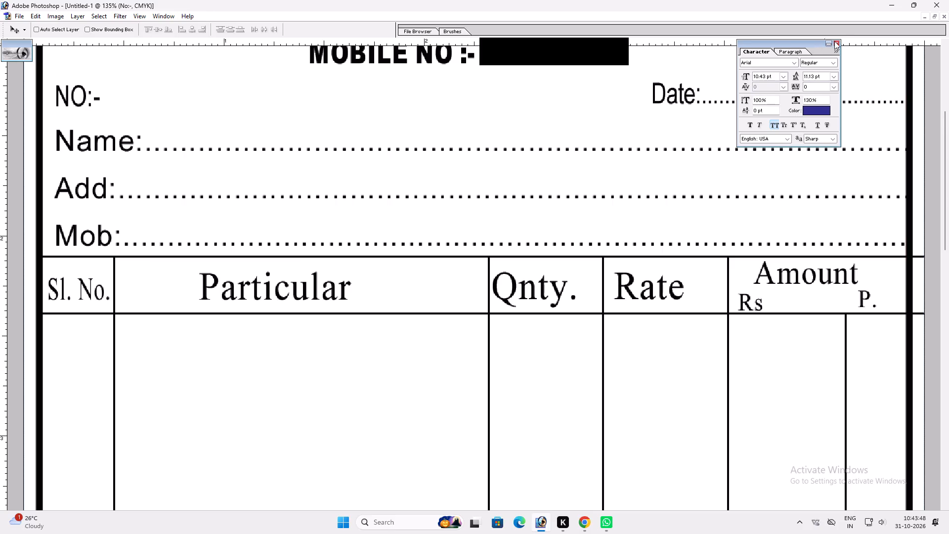
Delete the last few dots of the "Date:" line and move the line left, clear of the border.
click(835, 42)
key(t)
drag(880, 102, 948, 103)
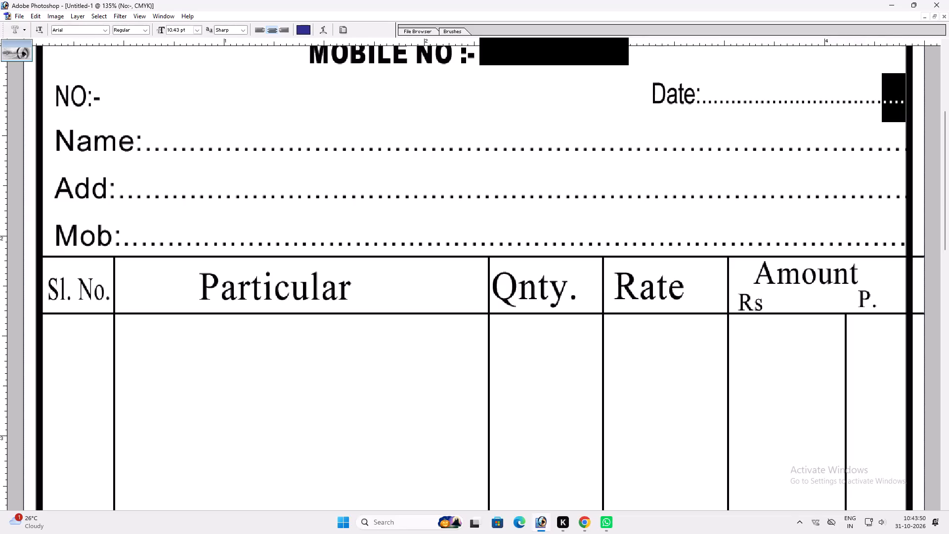
drag(948, 103, 948, 112)
key(BackSpace)
key(Return)
key(v)
key(v)
shift+drag(864, 104, 826, 111)
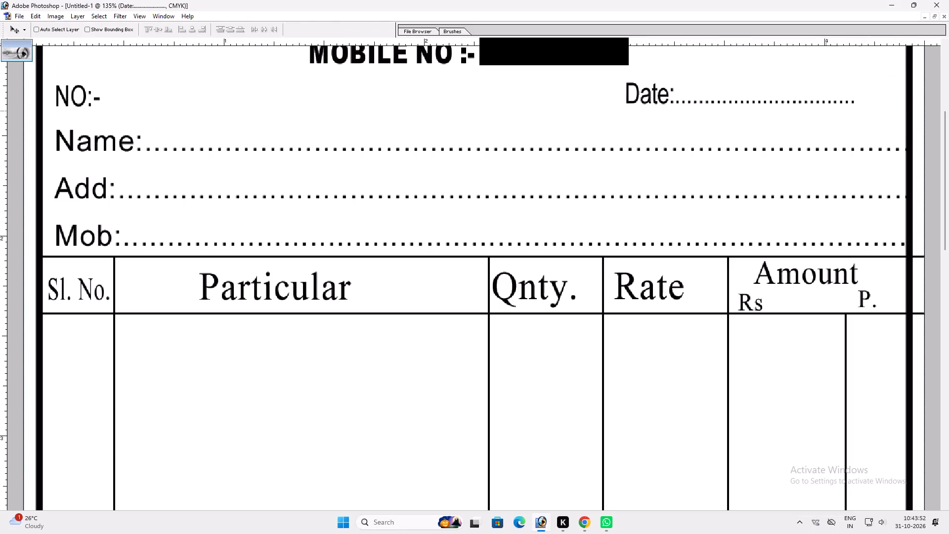
shift+drag(826, 111, 837, 111)
key(v)
Narrow the Name, Add and Mob text block from its right edge so the dotted lines end inside the border.
ctrl+click(888, 149)
key(ctrl+t)
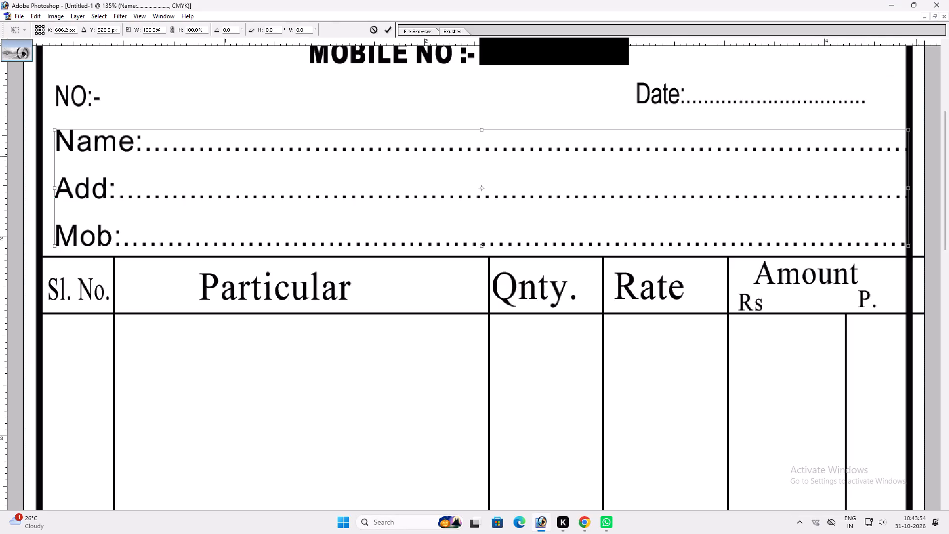
shift+drag(910, 156, 885, 153)
key(Return)
key(v)
key(space)
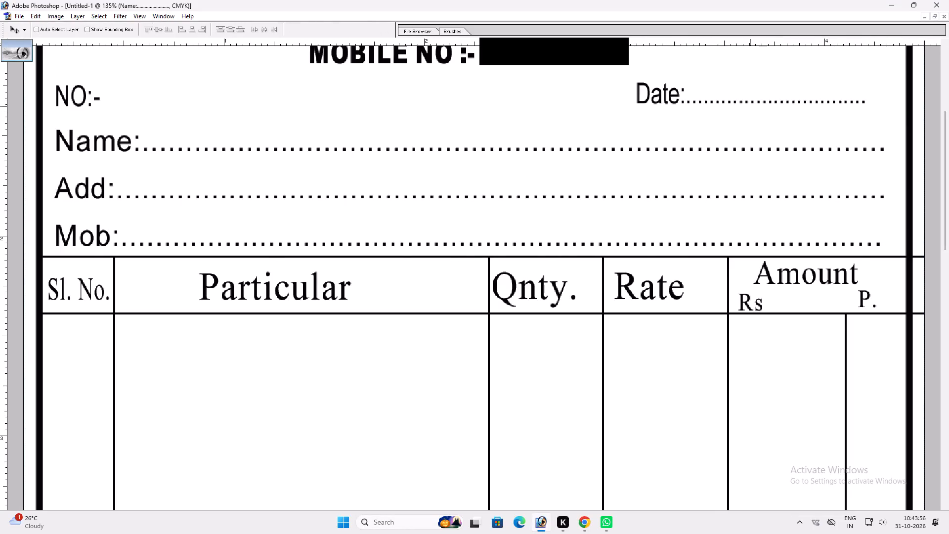
Move the "Date:" line slightly right so its dots end close to the ends of the dotted lines below.
ctrl+click(775, 102)
drag(776, 101, 787, 101)
key(space)
key(space)
key(space)
key(space)
key(space)
key(space)
right_click(742, 125)
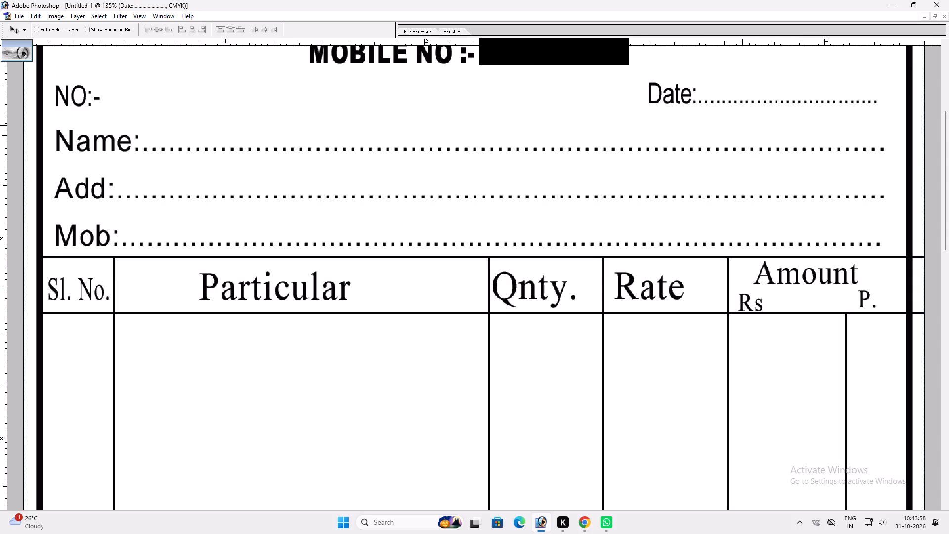
drag(750, 127, 767, 132)
key(v)
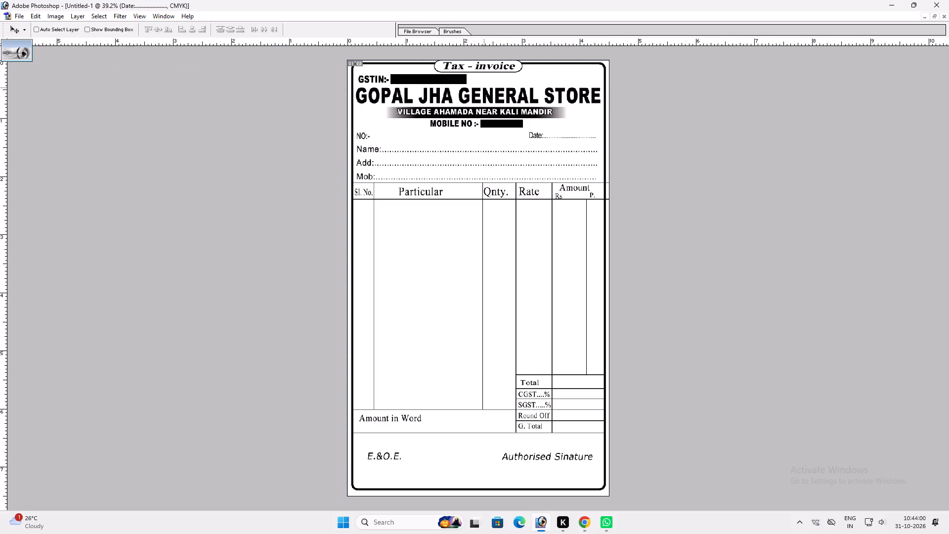
Start saving the invoice and create a folder named 31.10.2026 inside the october folder as its location.
key(ctrl+s)
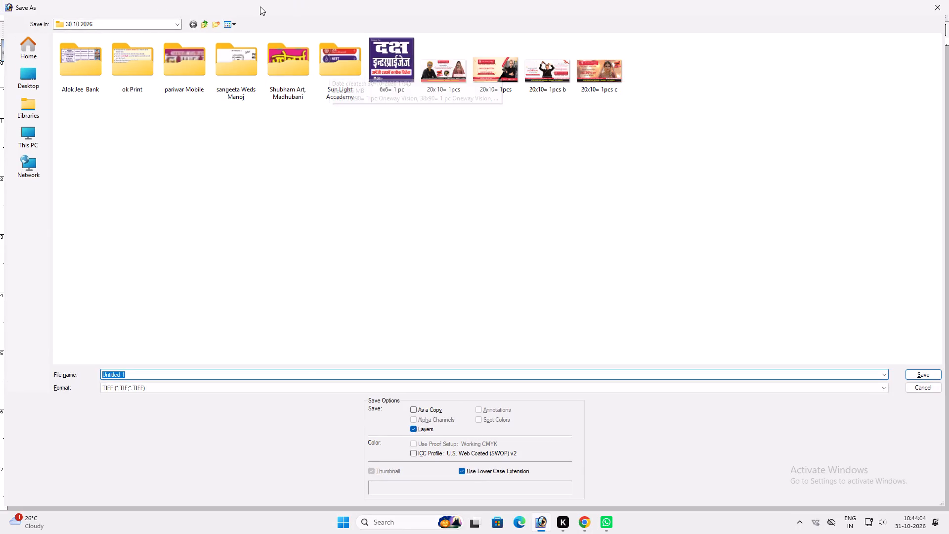
click(206, 24)
click(212, 23)
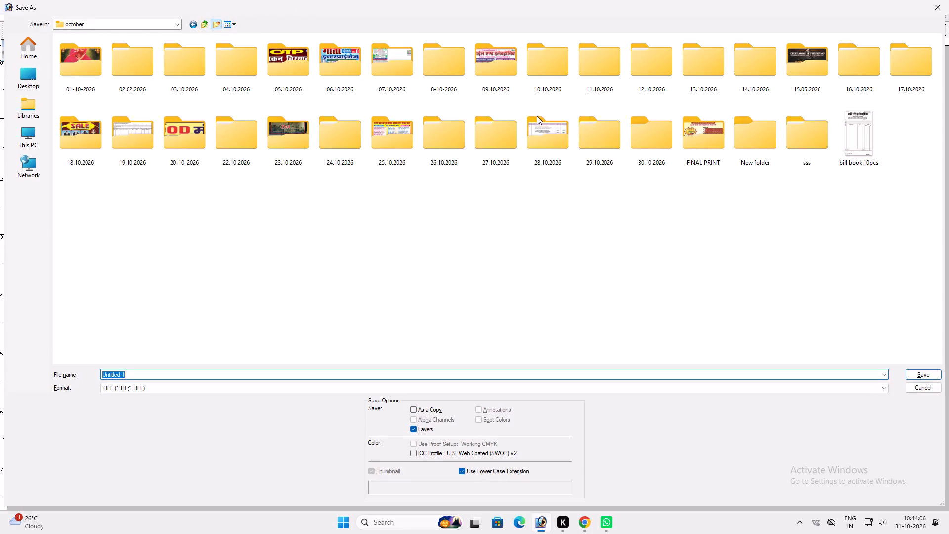
text(31.10.2026)
key(Return)
key(Return)
click(174, 373)
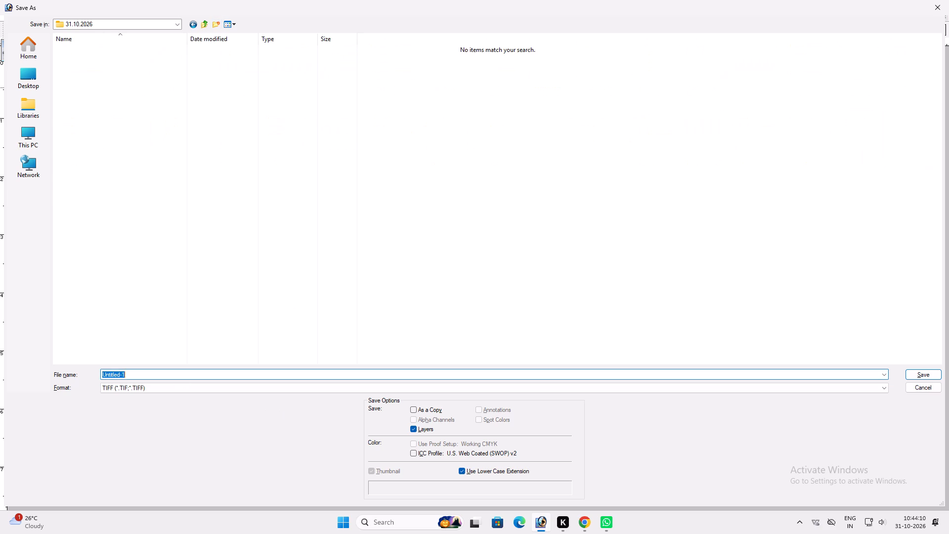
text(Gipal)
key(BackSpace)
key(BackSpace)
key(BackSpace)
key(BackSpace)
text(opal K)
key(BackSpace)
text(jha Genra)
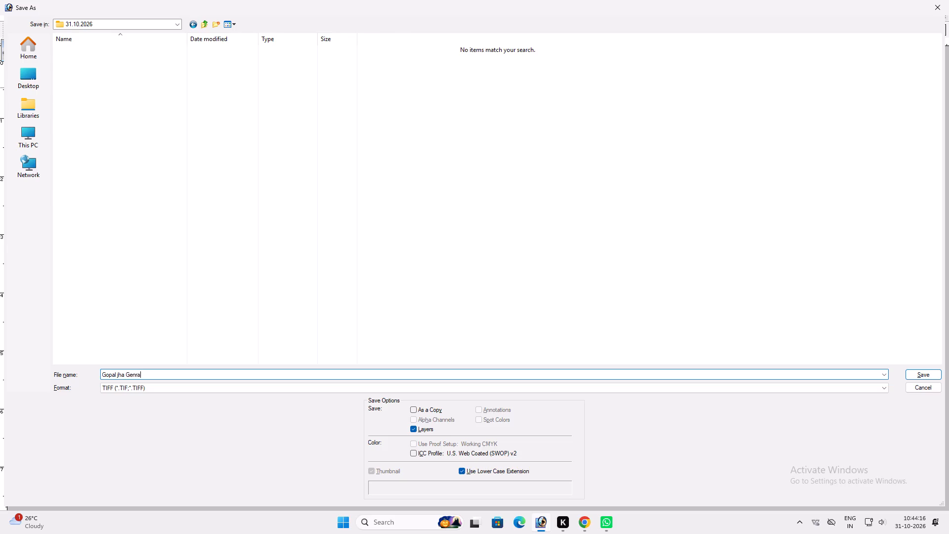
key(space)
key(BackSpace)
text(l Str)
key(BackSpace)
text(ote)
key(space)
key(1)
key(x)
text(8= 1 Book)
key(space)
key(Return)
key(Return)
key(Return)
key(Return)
Save a JPEG copy of the invoice in the same folder and close the document.
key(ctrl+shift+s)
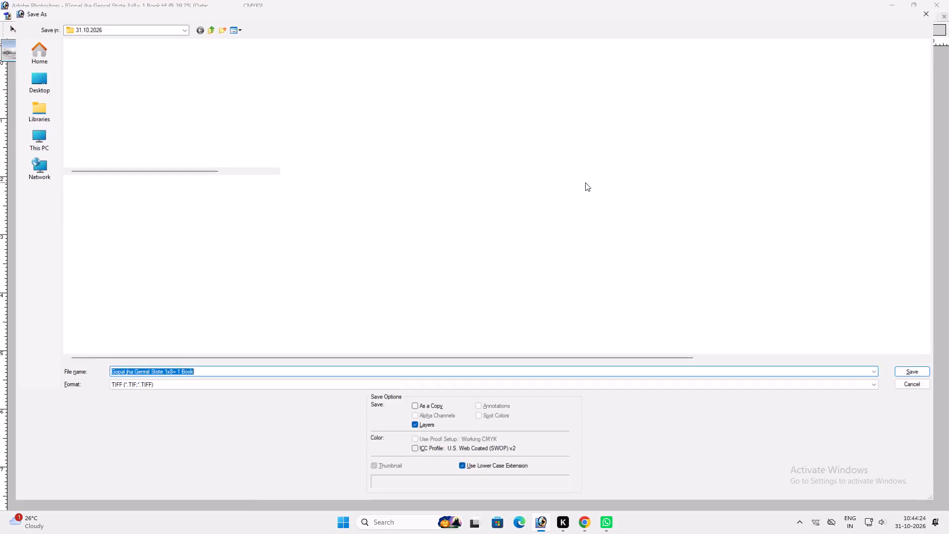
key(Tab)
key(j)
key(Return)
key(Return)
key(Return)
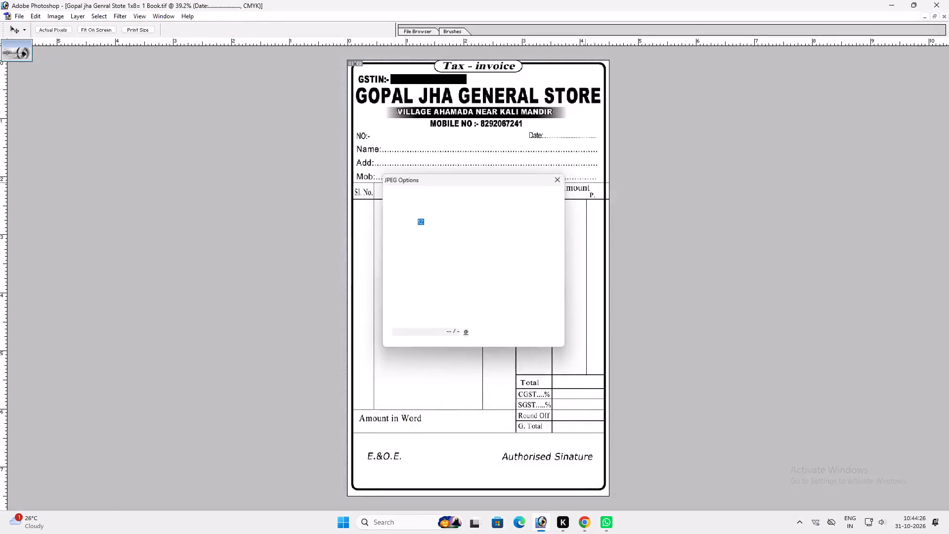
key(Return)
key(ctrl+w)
Open the JPEG copy of the invoice from the 31.10.2026 folder.
ctrl+double_click(561, 184)
click(85, 60)
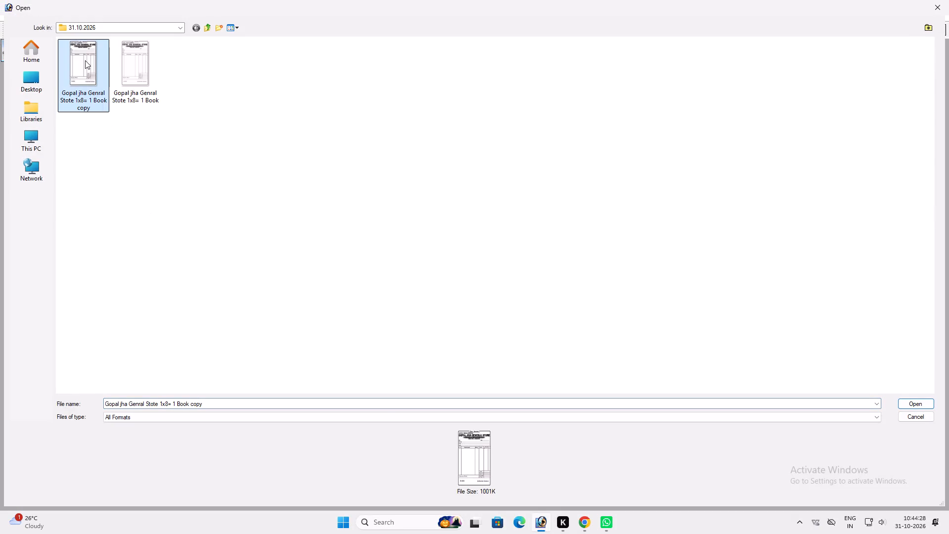
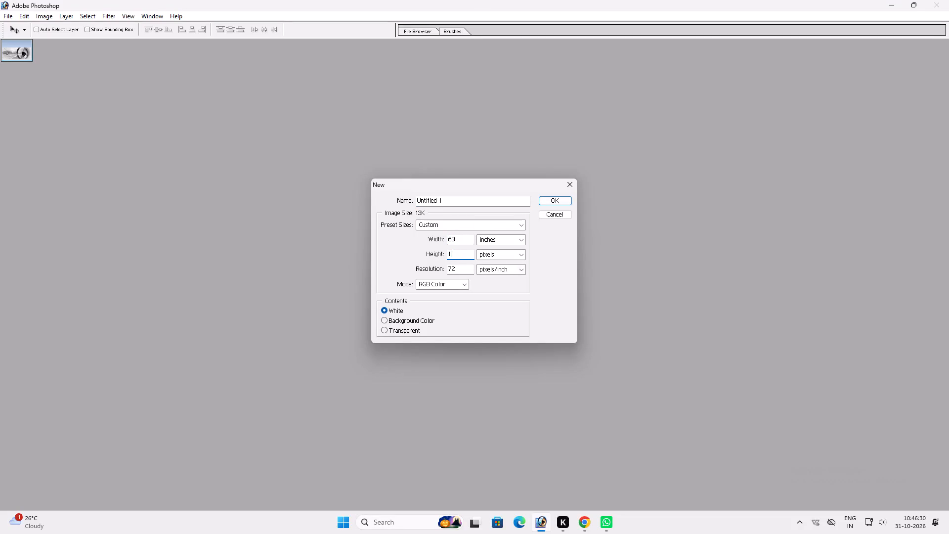
Create a new white CMYK document 63 inches wide and 143 inches high at 72 pixels/inch.
key(4)
key(3)
key(Tab)
key(Down)
key(Tab)
key(Tab)
key(Tab)
key(Right)
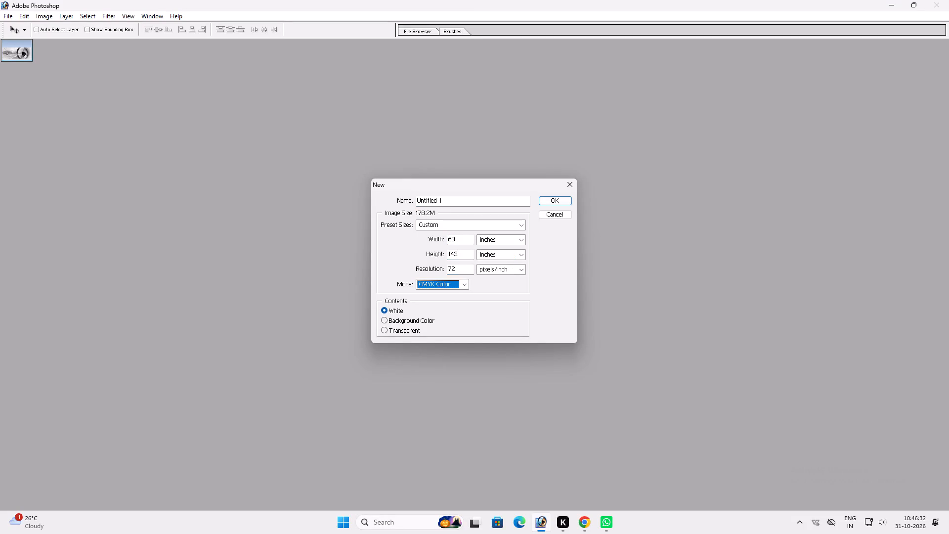
key(Return)
key(v)
click(210, 50)
key(ctrl+0)
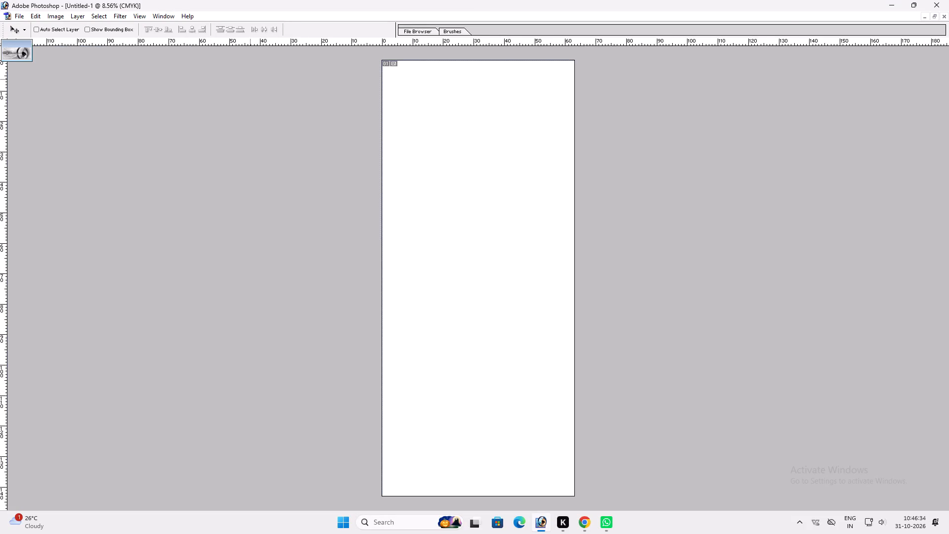
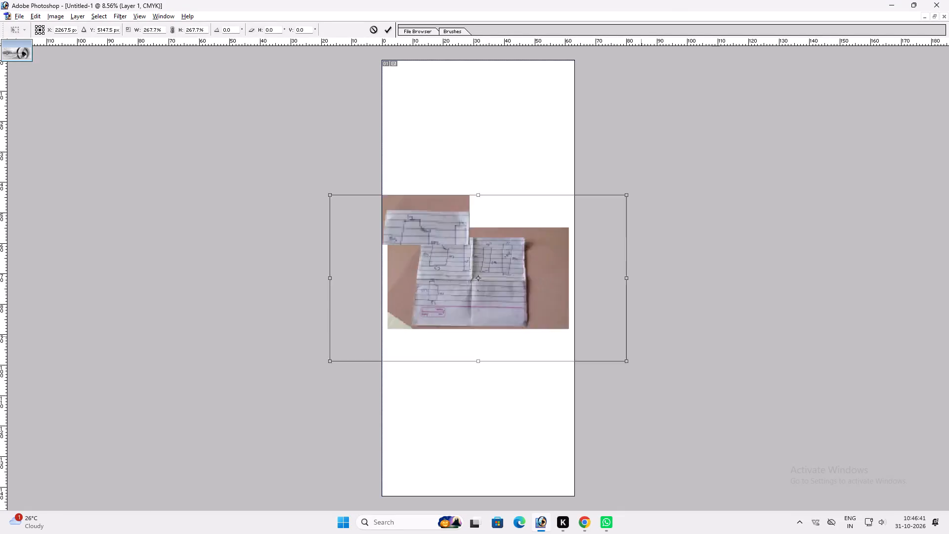
Enlarge the pasted photo of the handwritten size sketch and move it so it spans the canvas width.
alt+shift+drag(662, 339, 684, 342)
key(Return)
key(v)
drag(527, 324, 565, 323)
Examine the handwritten panel shapes and their dimensions on the sketch photo.
key(ctrl+plus)
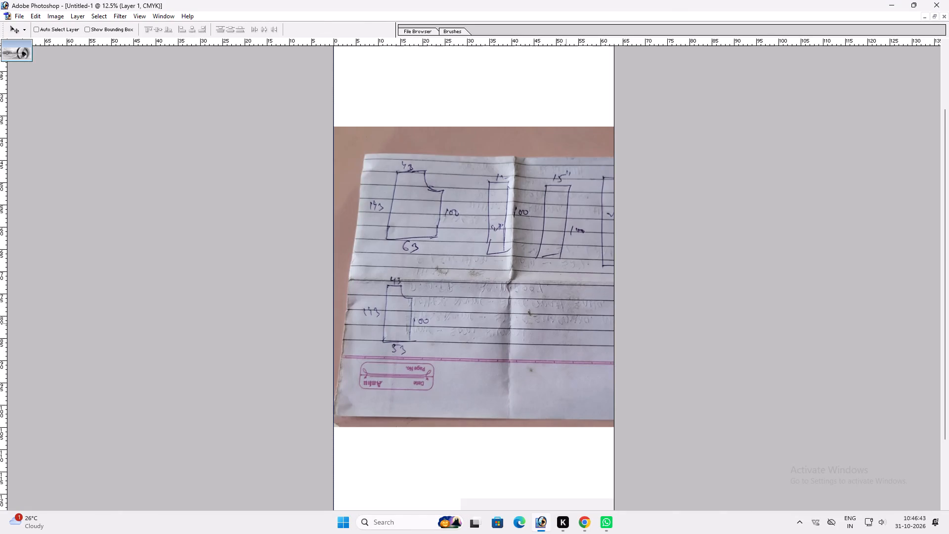
key(space)
key(space)
key(space)
key(space)
key(space)
key(space)
key(space)
key(space)
key(space)
key(space)
key(space)
key(space)
key(space)
key(space)
key(space)
key(space)
key(space)
key(space)
key(space)
key(space)
drag(481, 254, 525, 405)
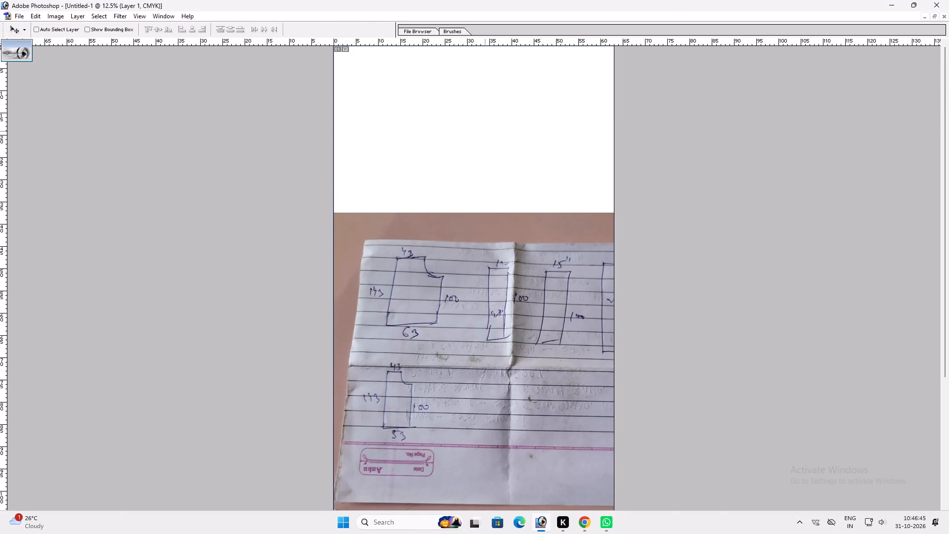
right_click(484, 131)
click(498, 137)
key(v)
key(ctrl+plus)
key(ctrl+plus)
key(space)
key(space)
key(space)
key(space)
key(space)
key(space)
key(space)
key(space)
key(space)
key(space)
key(space)
key(space)
key(space)
key(space)
key(space)
key(space)
key(space)
key(space)
key(space)
key(space)
drag(499, 226, 515, 325)
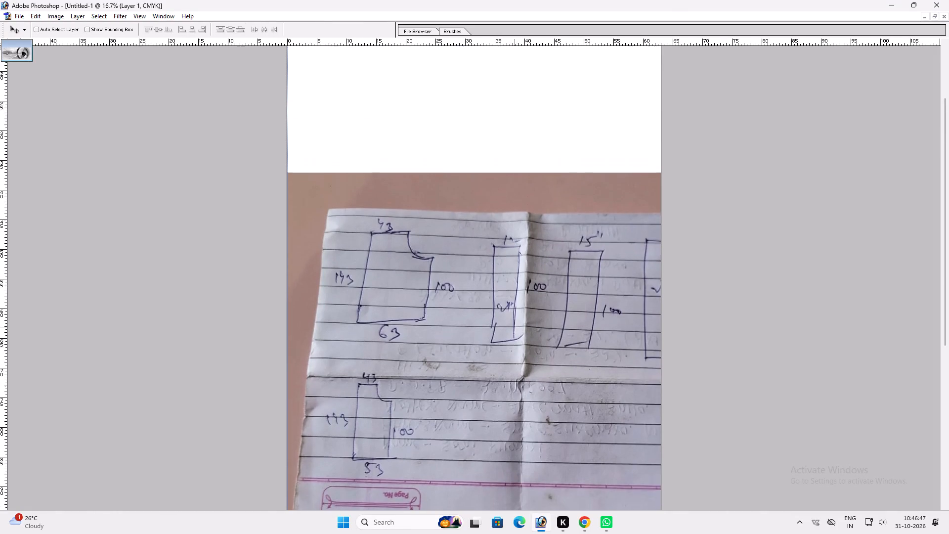
drag(515, 325, 516, 328)
drag(483, 245, 499, 361)
right_click(437, 186)
click(453, 191)
key(ctrl+plus)
key(ctrl+plus)
key(space)
key(space)
key(space)
key(space)
key(space)
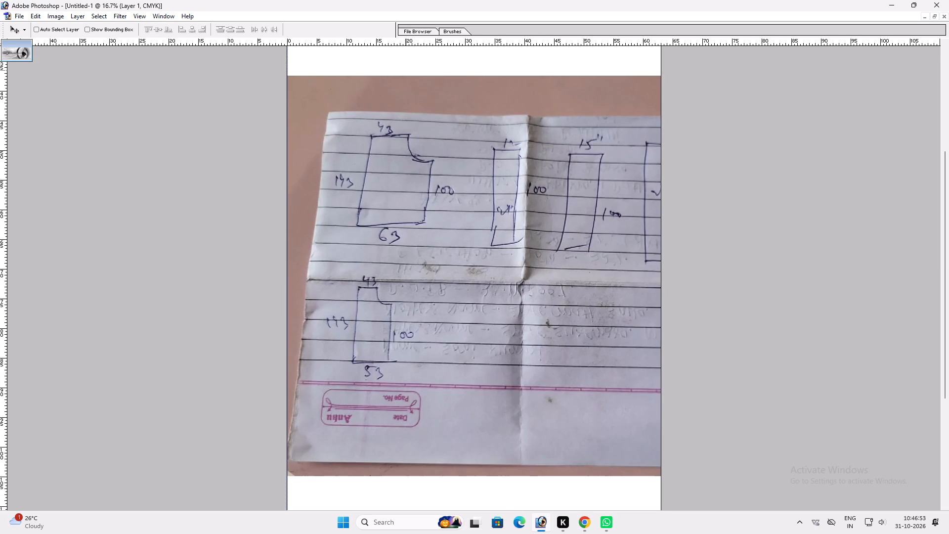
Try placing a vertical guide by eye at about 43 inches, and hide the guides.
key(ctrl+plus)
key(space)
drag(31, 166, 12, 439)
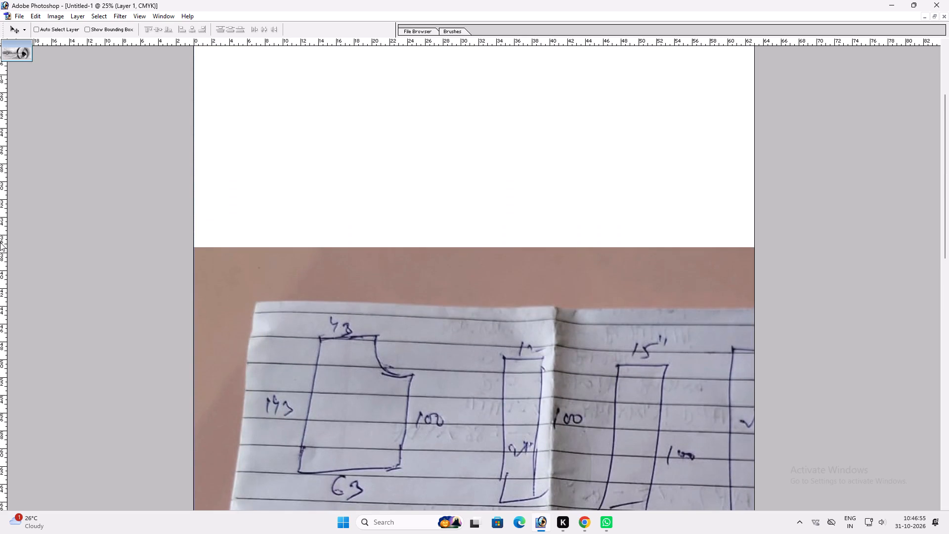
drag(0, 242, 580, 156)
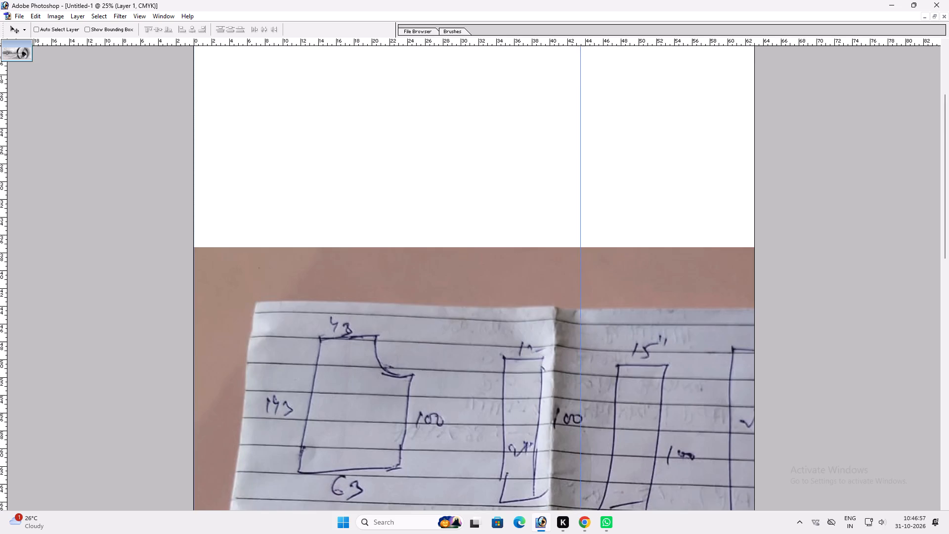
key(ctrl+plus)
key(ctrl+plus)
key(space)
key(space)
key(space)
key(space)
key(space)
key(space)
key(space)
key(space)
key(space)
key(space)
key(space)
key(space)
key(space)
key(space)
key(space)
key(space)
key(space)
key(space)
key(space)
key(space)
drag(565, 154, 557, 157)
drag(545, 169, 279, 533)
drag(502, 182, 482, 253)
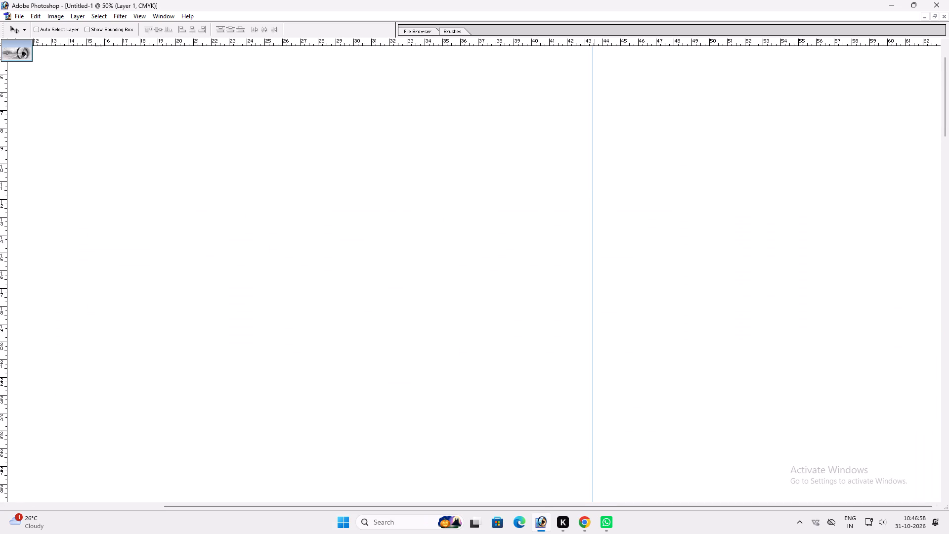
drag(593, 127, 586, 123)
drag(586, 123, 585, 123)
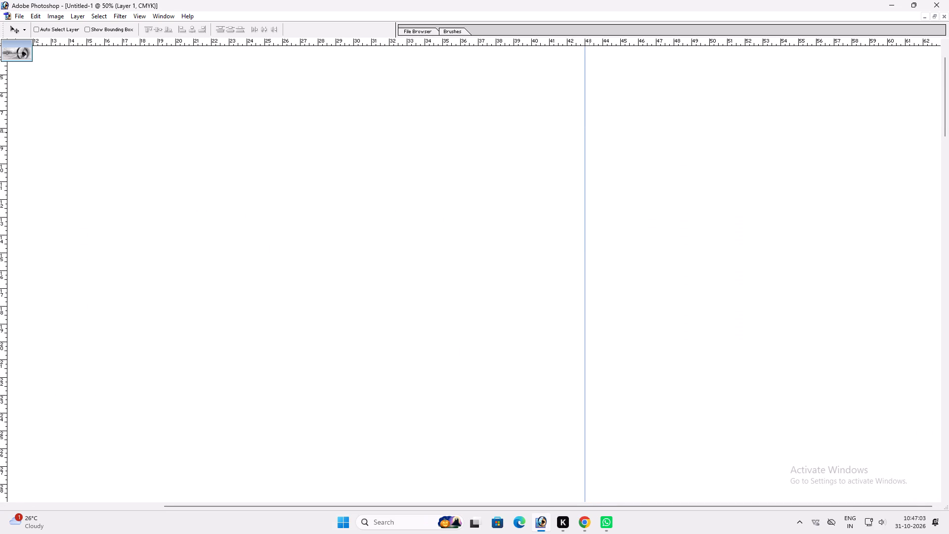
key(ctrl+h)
Create a new vertical guide at exactly 43 inches.
key(alt+e)
key(alt+v)
key(alt+e)
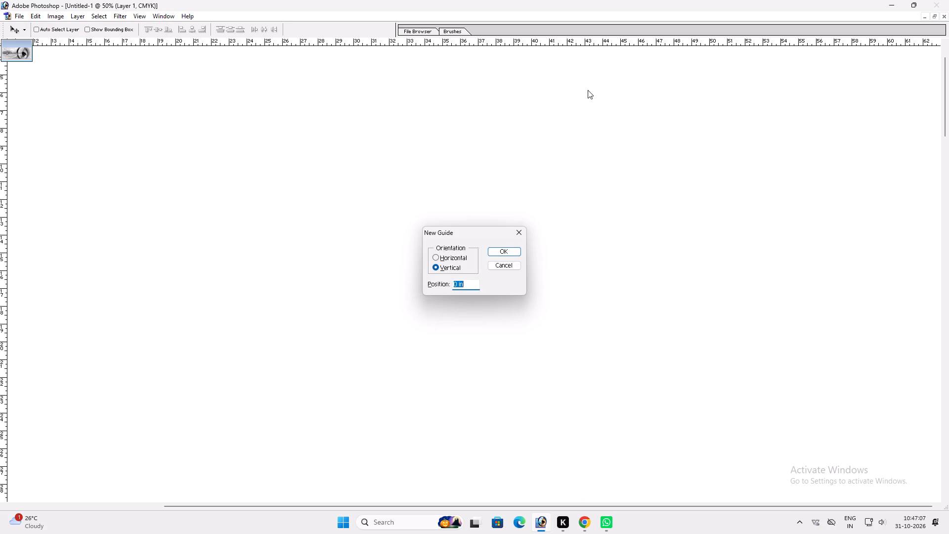
drag(467, 284, 423, 287)
key(4)
key(3)
key(Return)
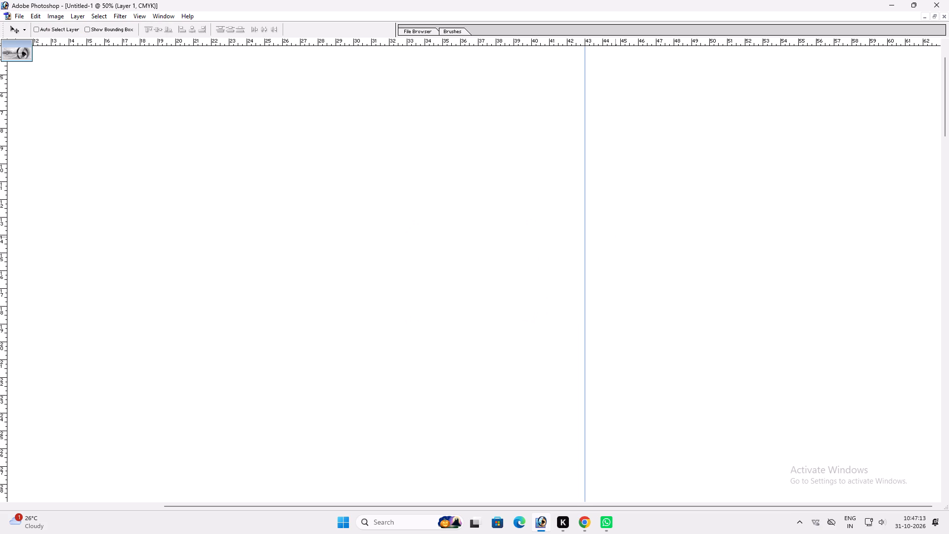
Create a new horizontal guide at 43 inches.
key(space)
key(space)
key(space)
key(space)
key(space)
key(space)
key(space)
key(space)
key(space)
key(space)
key(space)
key(space)
key(space)
right_drag(531, 220, 538, 221)
drag(548, 223, 553, 224)
key(ctrl+plus)
key(ctrl+plus)
key(space)
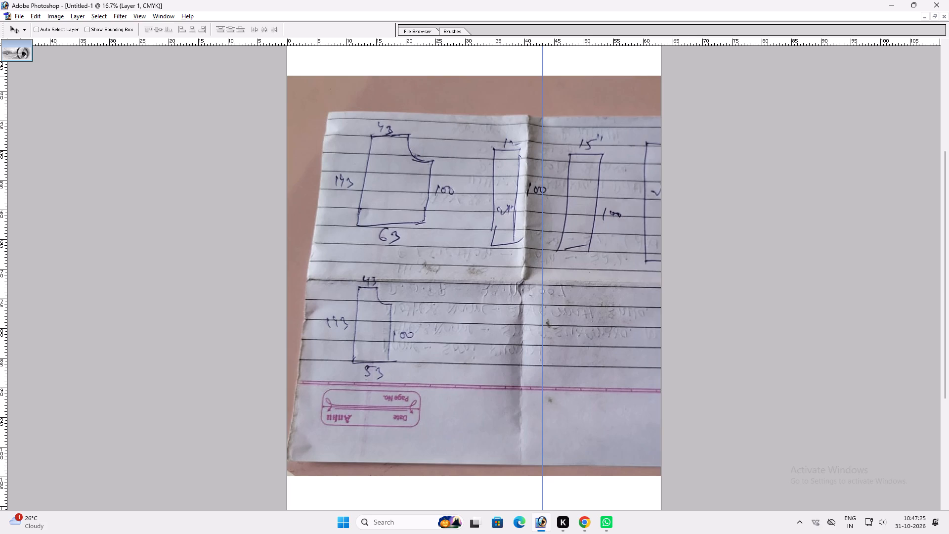
key(alt+v)
key(alt+e)
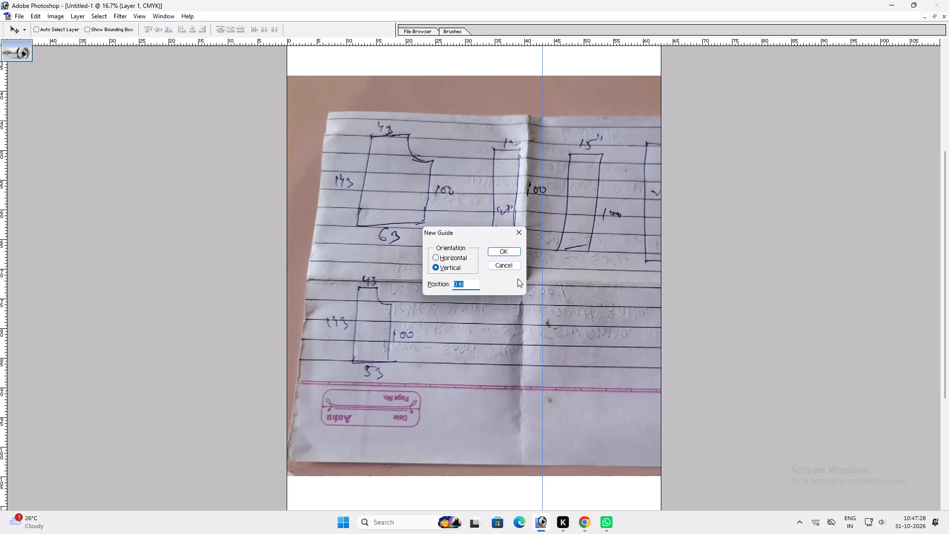
click(454, 258)
drag(470, 283, 267, 285)
text(43)
key(Return)
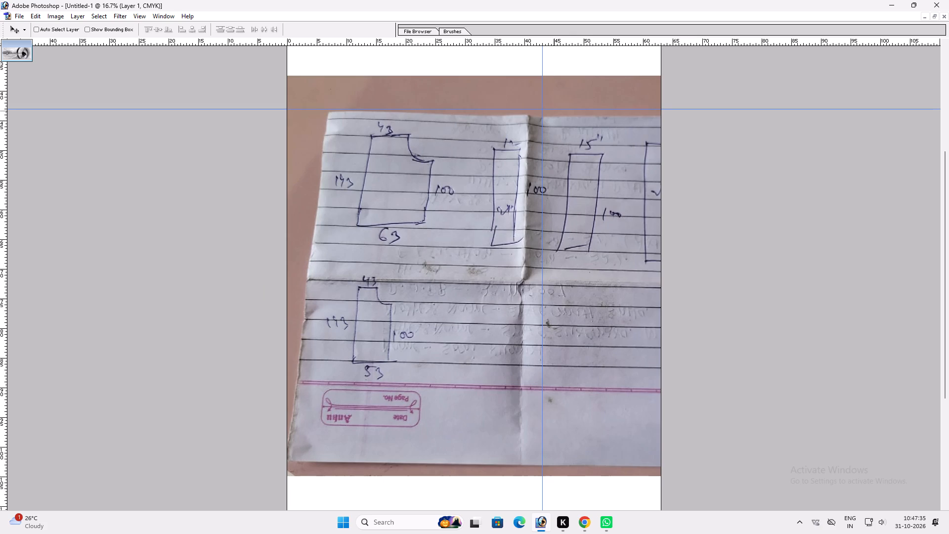
Select the canvas's upper-right corner area bounded by the two 43-inch guides and copy it from the Background onto a new layer.
key(space)
key(space)
key(space)
key(space)
key(space)
key(space)
right_click(541, 102)
drag(562, 107, 568, 109)
key(m)
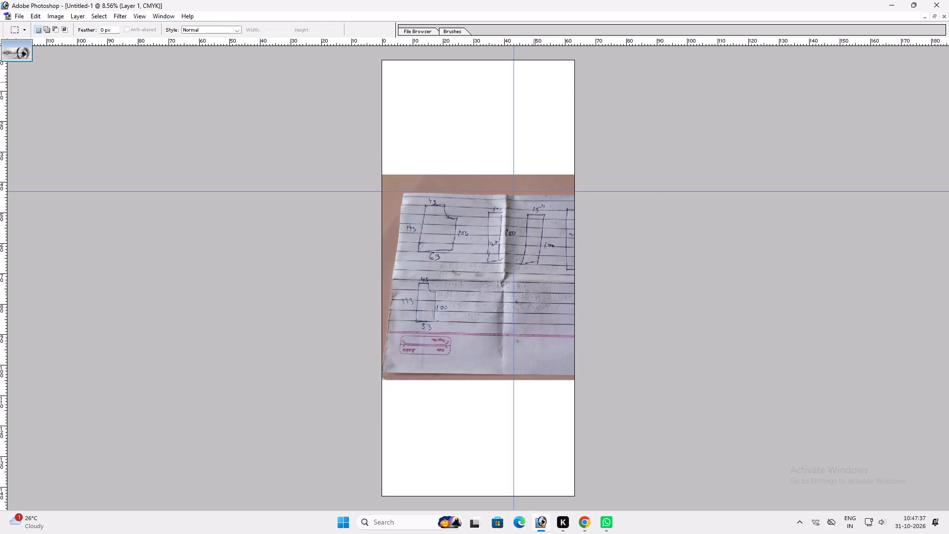
drag(514, 59, 603, 189)
key(v)
right_click(538, 226)
click(564, 242)
key(ctrl+c)
key(ctrl+v)
Apply a red Color Overlay layer style to the copied corner rectangle.
key(alt+l)
key(alt+y)
key(n)
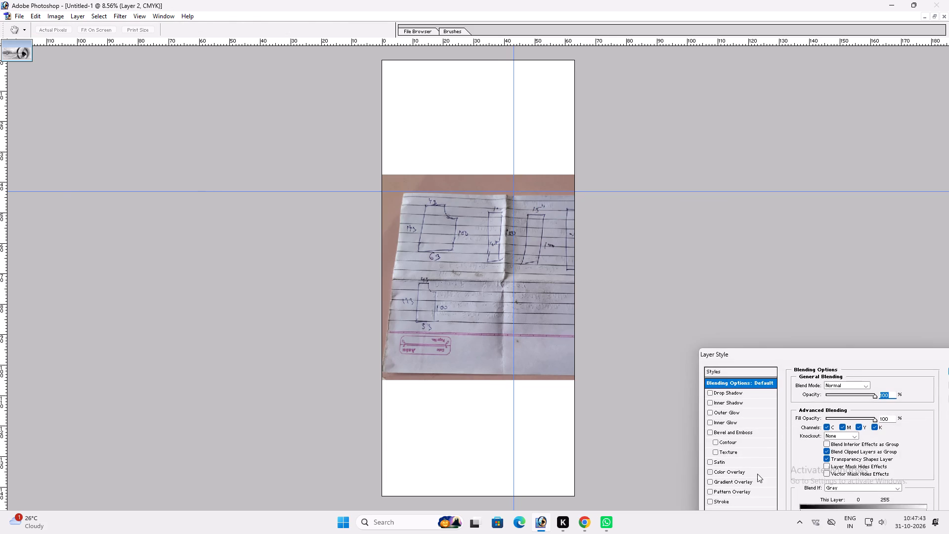
click(753, 474)
key(Return)
key(v)
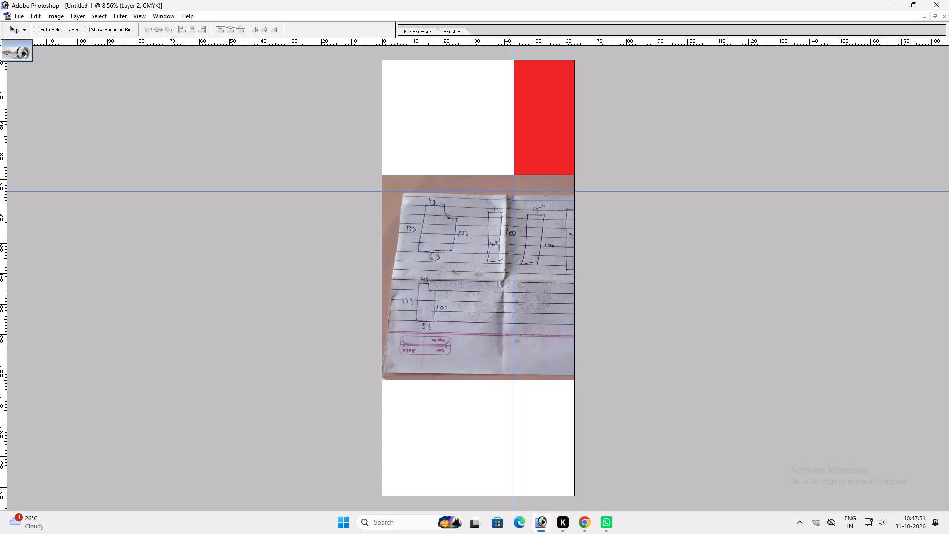
Move the handwritten sketch photo down so it clears the red corner rectangle.
key(ctrl+plus)
key(space)
key(space)
drag(543, 136, 559, 192)
ctrl+click(563, 254)
drag(564, 255, 553, 325)
key(space)
key(space)
key(space)
key(space)
key(space)
key(space)
key(space)
key(space)
key(space)
right_click(530, 248)
drag(540, 250, 546, 251)
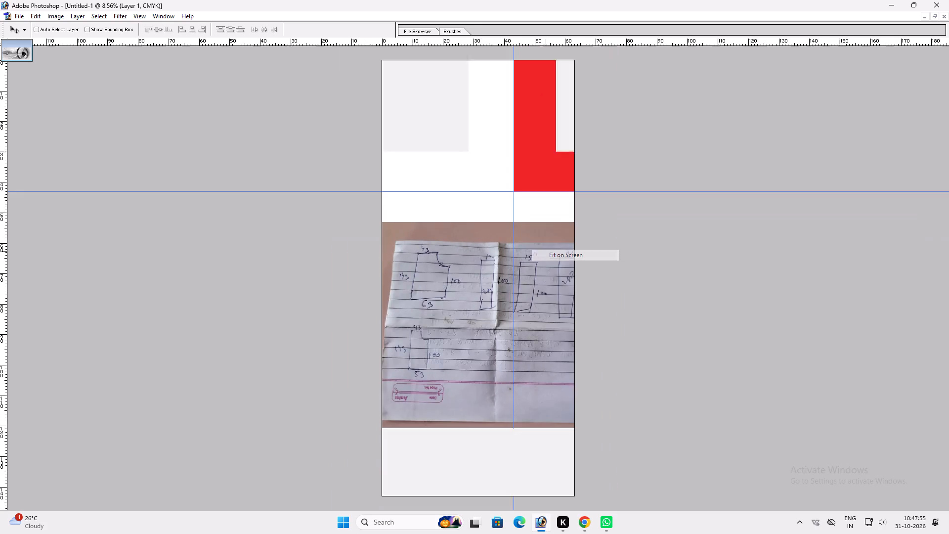
Examine the sketch's corner cutout shape up close against the red rectangle in the layout.
key(ctrl+plus)
key(ctrl+plus)
key(space)
key(v)
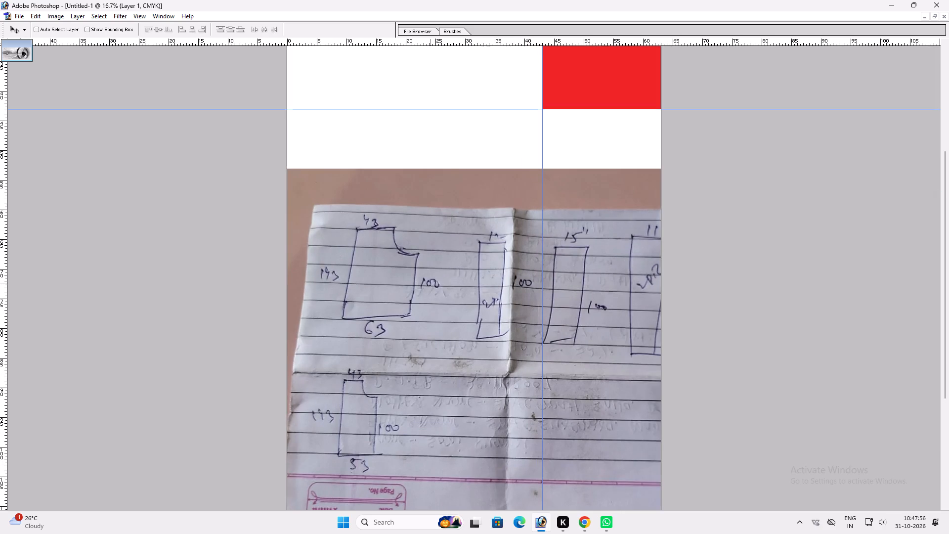
key(space)
key(space)
key(space)
key(space)
key(space)
right_drag(502, 240, 506, 242)
drag(517, 246, 523, 247)
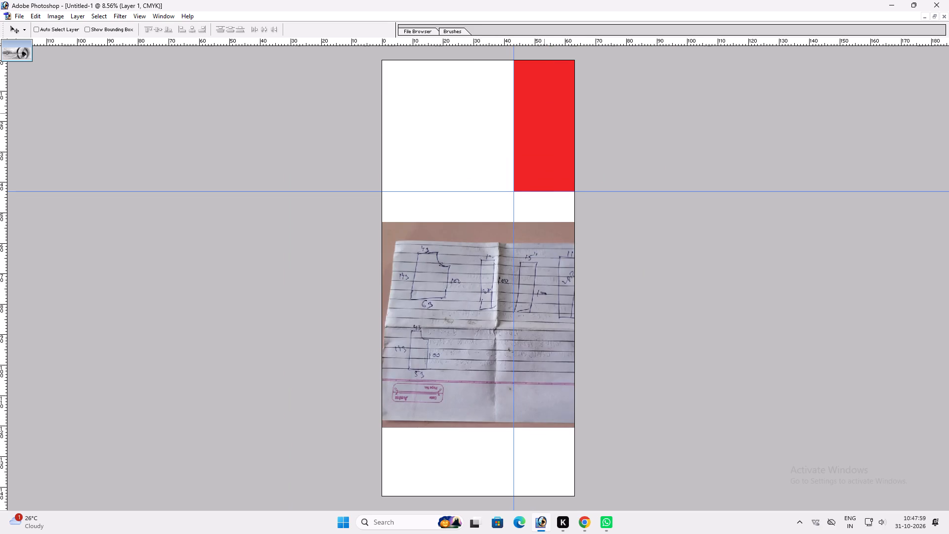
key(ctrl+plus)
key(space)
drag(541, 123, 540, 229)
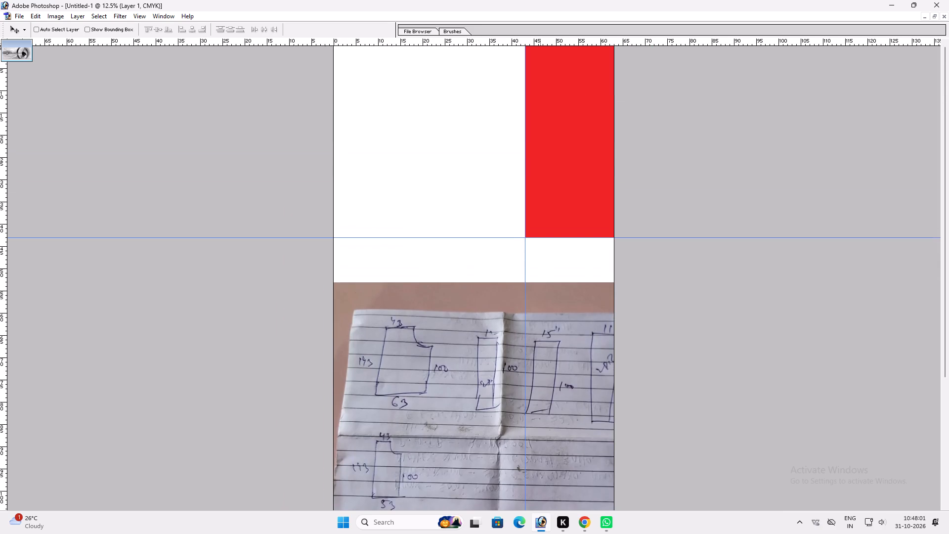
key(space)
key(space)
key(space)
key(space)
right_click(568, 97)
click(581, 101)
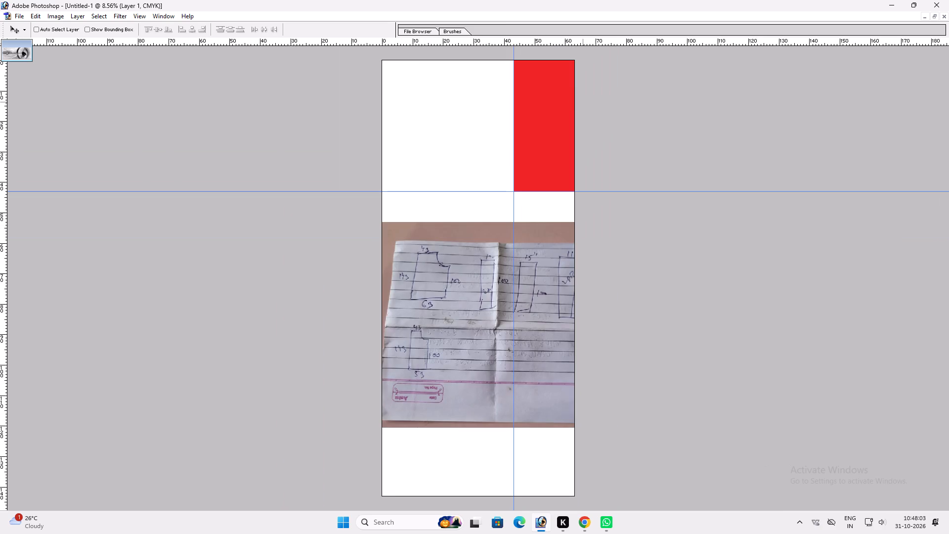
Draw a closed Pen path curving from the vertical guide's top to the horizontal guide at the canvas edge, and convert it to a selection.
key(p)
click(514, 59)
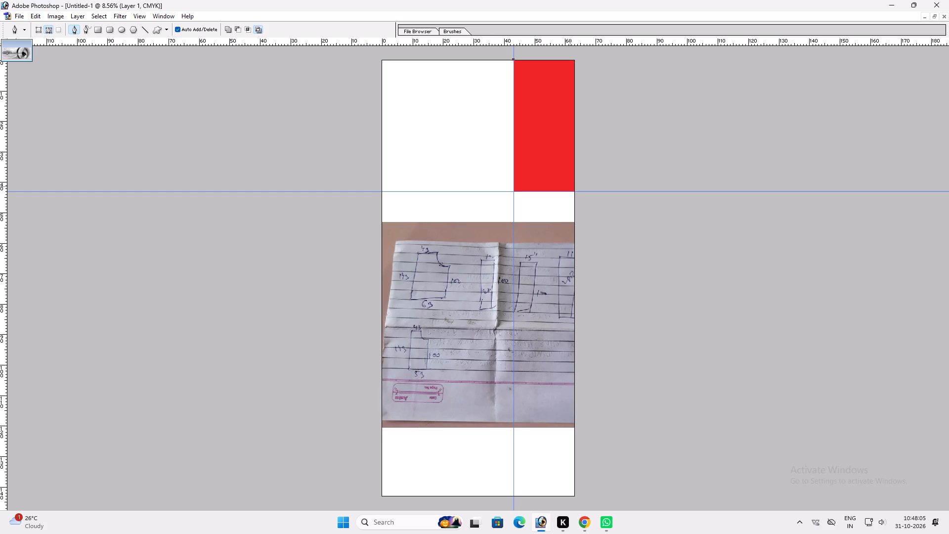
drag(573, 189, 641, 200)
ctrl+click(504, 182)
ctrl+drag(503, 181, 502, 181)
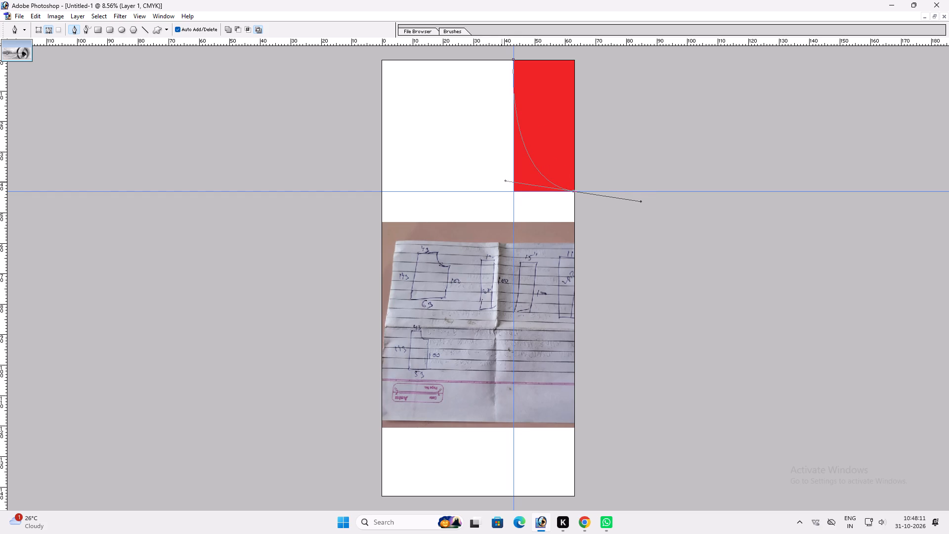
ctrl+drag(502, 181, 500, 178)
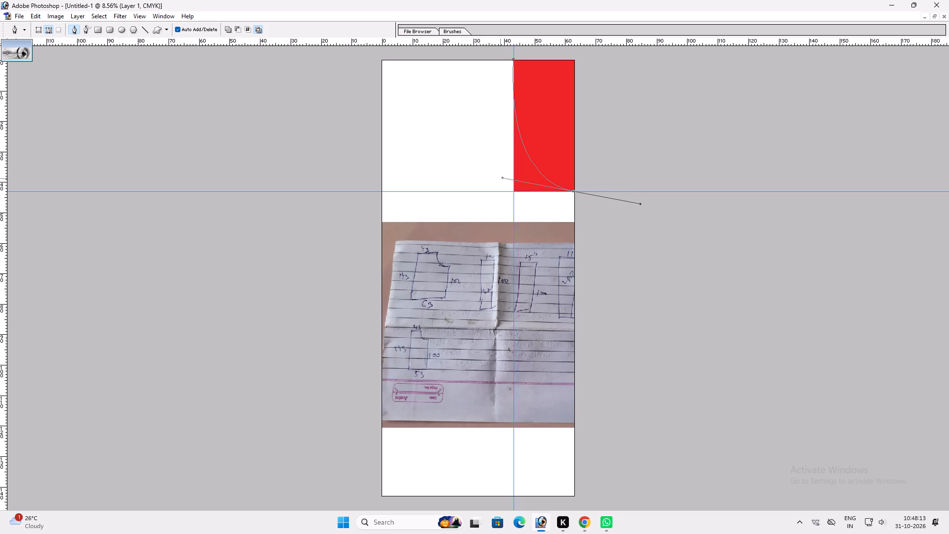
ctrl+drag(500, 178, 499, 178)
drag(638, 137, 638, 129)
drag(623, 83, 589, 59)
drag(582, 56, 576, 56)
drag(553, 49, 518, 53)
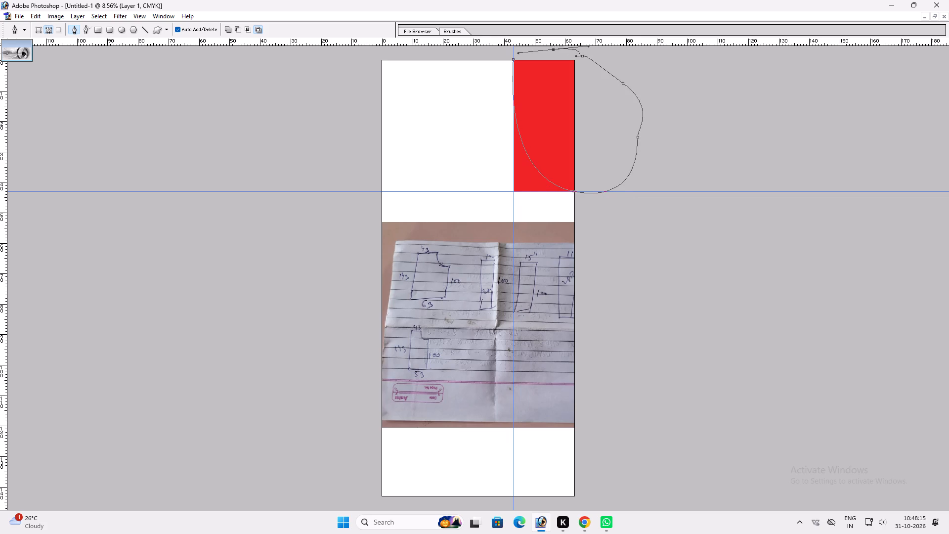
key(ctrl+Return)
Copy the selected curved corner area from the Background onto a new layer.
key(v)
right_click(472, 115)
click(499, 123)
key(ctrl+c)
key(ctrl+v)
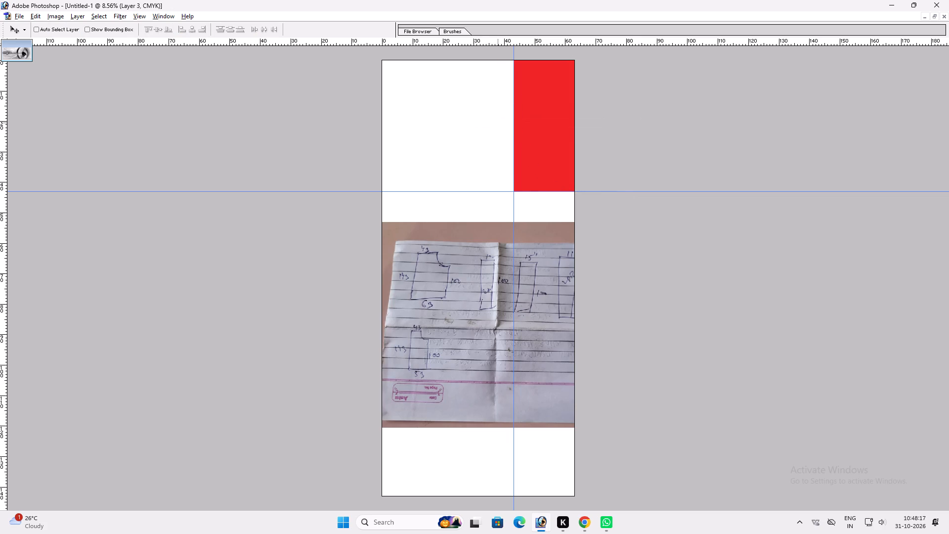
Apply a red Color Overlay layer style to the copied curved corner shape.
key(alt+l)
key(alt+y)
key(n)
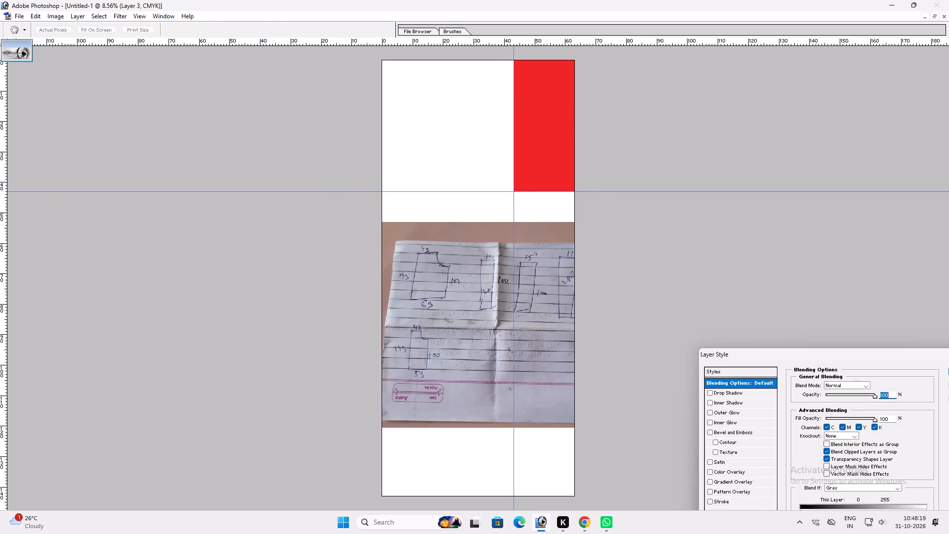
click(735, 470)
key(Return)
key(v)
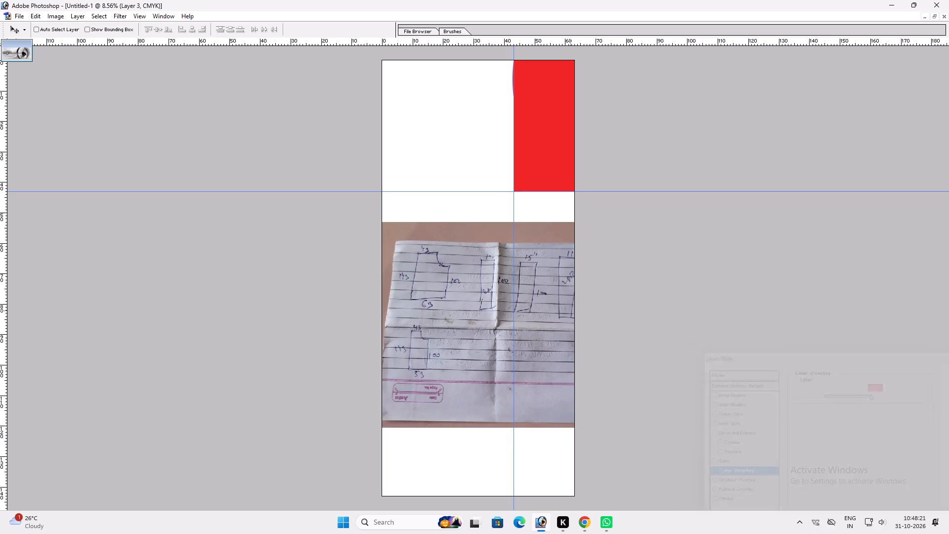
Delete the rectangular red corner layer so that only the curved corner shape remains.
ctrl+click(522, 189)
key(alt+l)
key(alt+l)
key(alt+l)
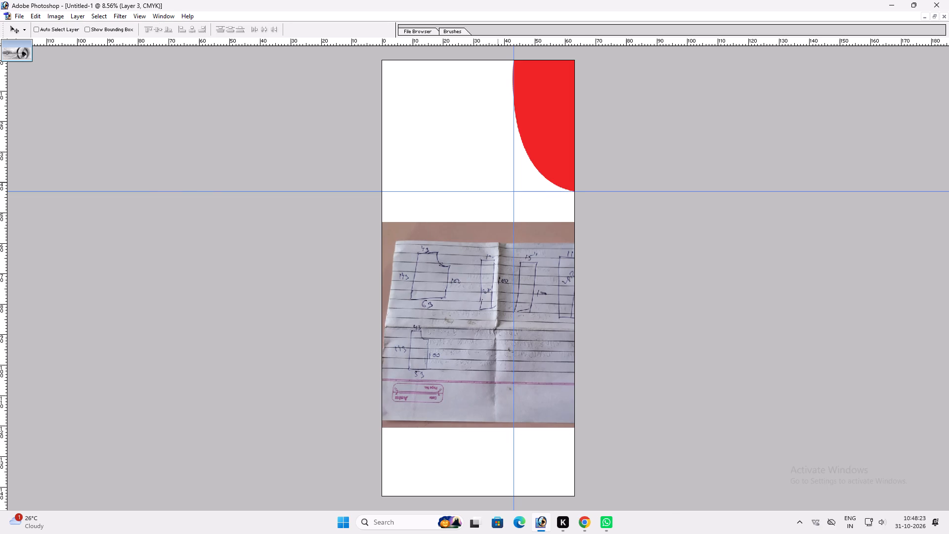
key(v)
ctrl+click(553, 168)
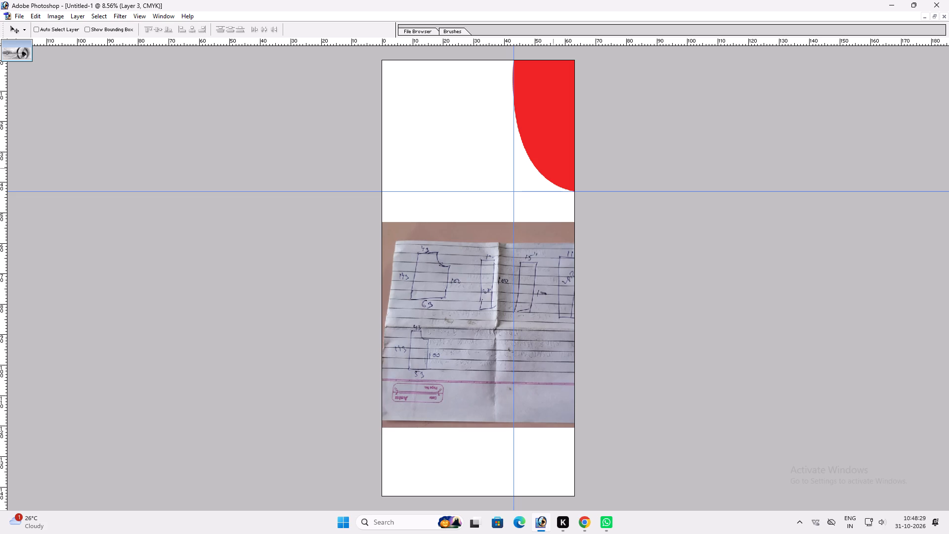
Scale the curved red corner shape up proportionally to about 101.4% from its upper-right corner.
key(ctrl+t)
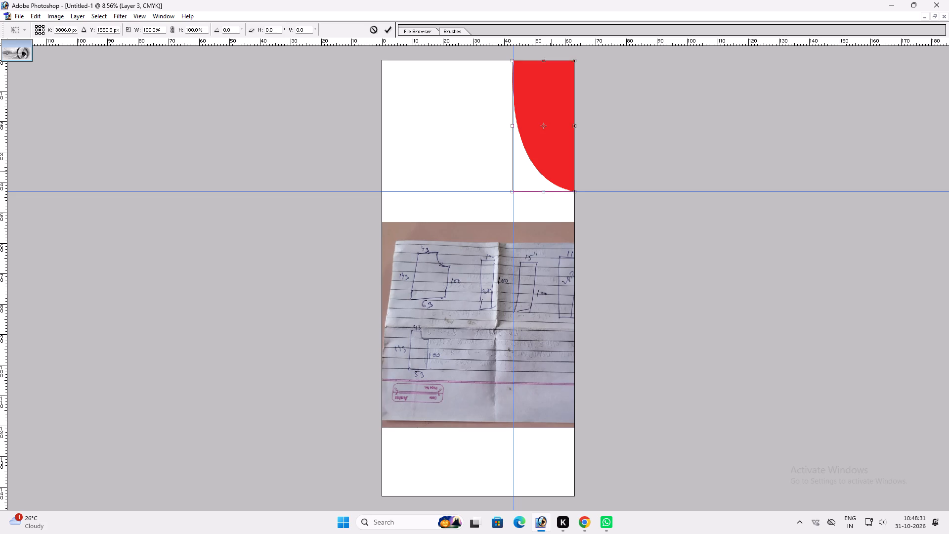
shift+drag(512, 192, 507, 192)
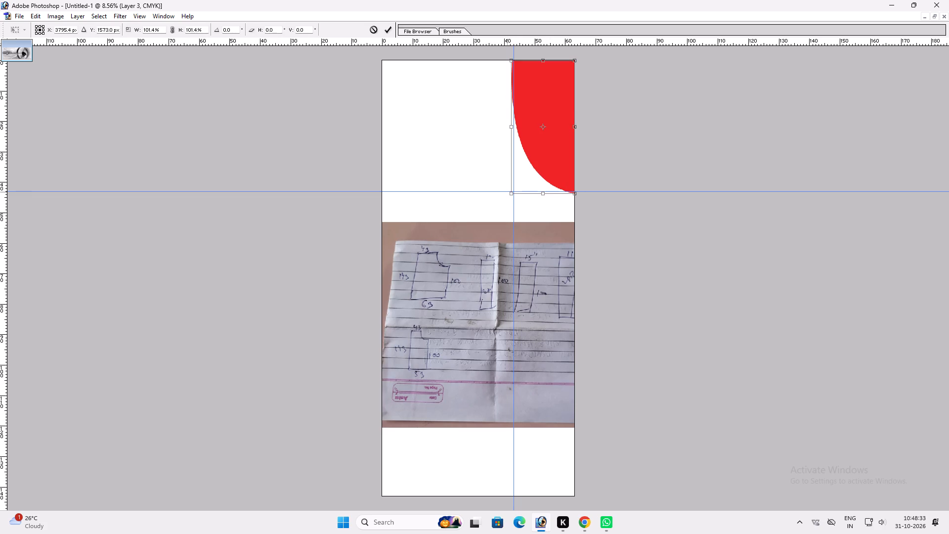
key(ctrl+Return)
Examine the enlarged curved corner shape up close against the 43-inch guides and the sketch.
key(ctrl+plus)
key(ctrl+plus)
key(space)
key(space)
key(space)
key(space)
key(space)
key(space)
key(space)
key(space)
key(space)
key(space)
key(space)
key(space)
key(space)
key(space)
key(space)
key(space)
key(space)
key(space)
key(space)
key(space)
drag(503, 202, 498, 412)
drag(537, 266, 546, 345)
right_click(530, 214)
drag(541, 218, 545, 220)
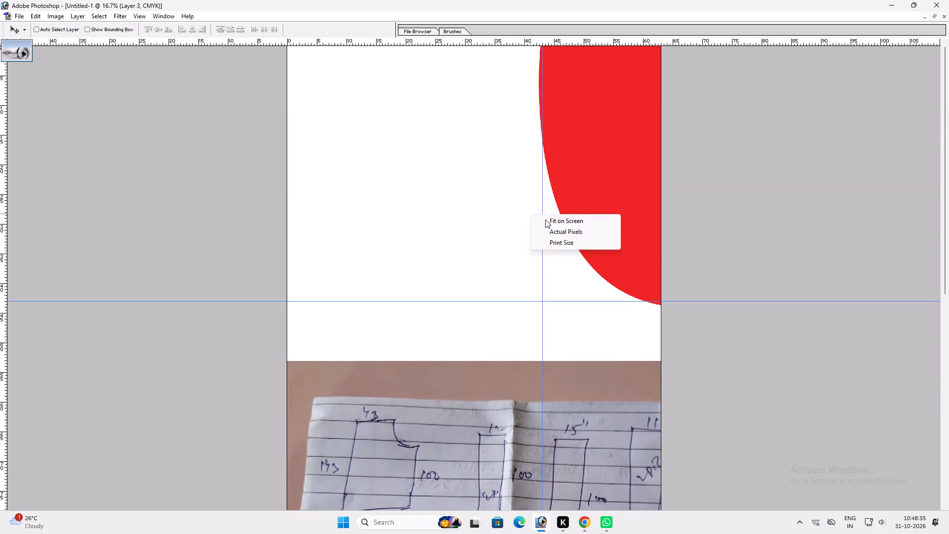
drag(545, 220, 551, 221)
key(v)
key(ctrl+plus)
key(ctrl+plus)
key(space)
key(space)
key(space)
key(space)
key(space)
key(space)
key(space)
key(space)
key(space)
key(space)
key(space)
key(space)
key(space)
key(space)
key(space)
key(space)
key(space)
key(space)
key(space)
key(space)
drag(546, 221, 549, 288)
drag(499, 250, 495, 398)
right_drag(387, 220, 393, 221)
drag(404, 223, 414, 227)
key(v)
Cut the entire Background contents and paste them onto a new layer.
ctrl+right_click(432, 202)
click(449, 205)
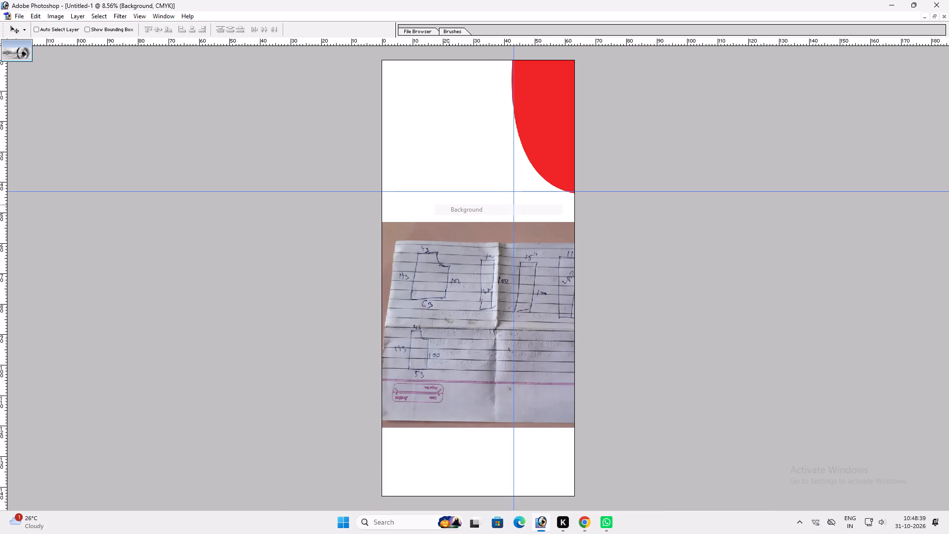
key(ctrl+a)
key(ctrl+x)
key(ctrl+v)
Apply a Color Overlay to the new full-panel layer, with black (K) set to 60% in the red.
key(alt+l)
key(alt+y)
key(n)
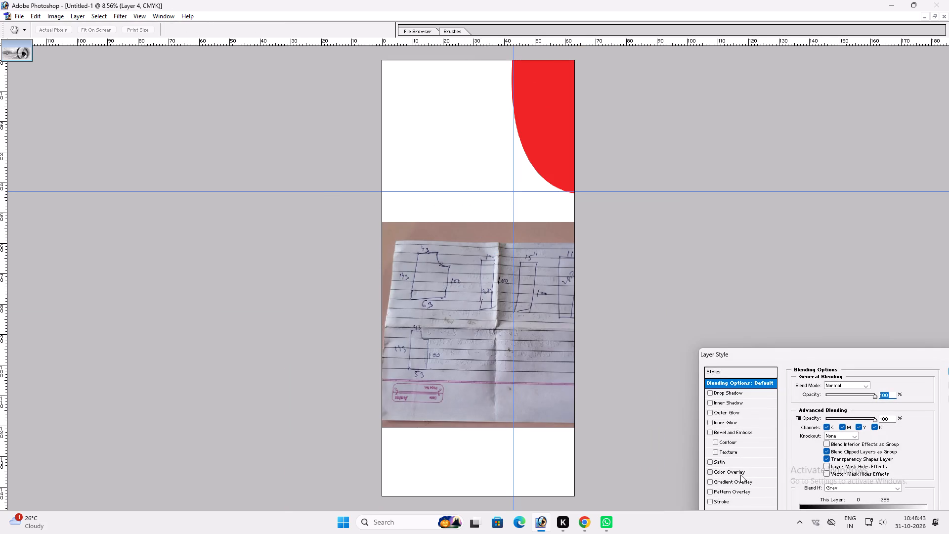
click(739, 475)
click(874, 386)
key(Tab)
key(Tab)
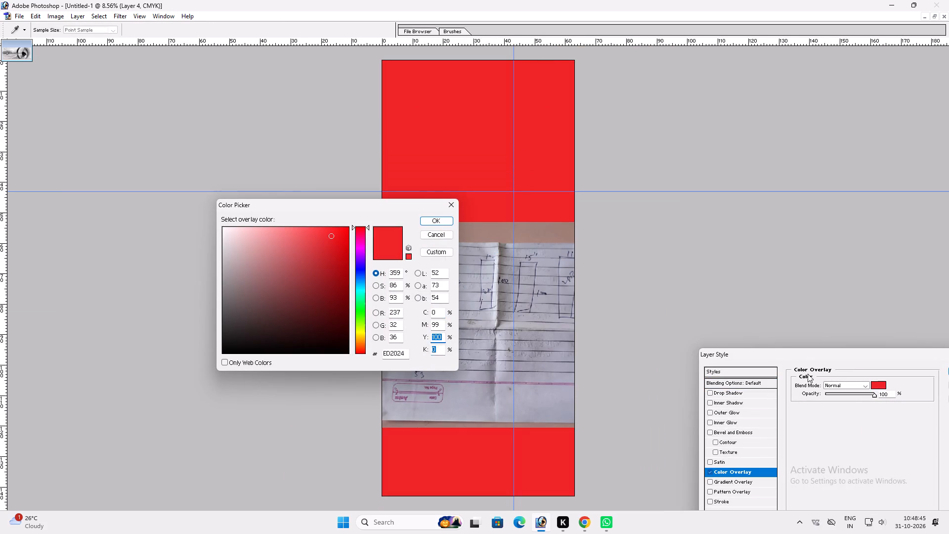
key(Tab)
text(60)
key(Return)
key(Return)
Set the black (K) value of the full-panel layer's Color Overlay to 30%.
key(alt+l)
key(alt+y)
key(n)
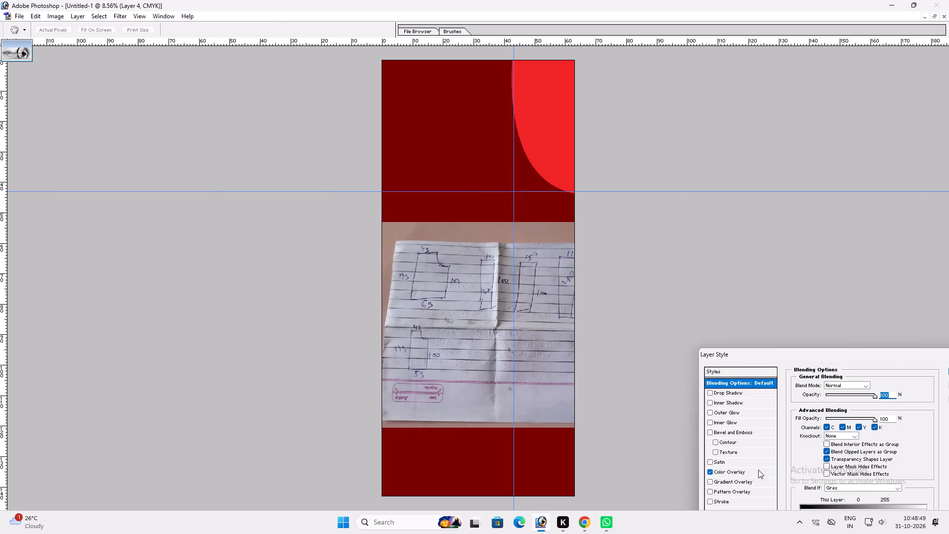
click(757, 470)
click(878, 381)
key(Tab)
key(Tab)
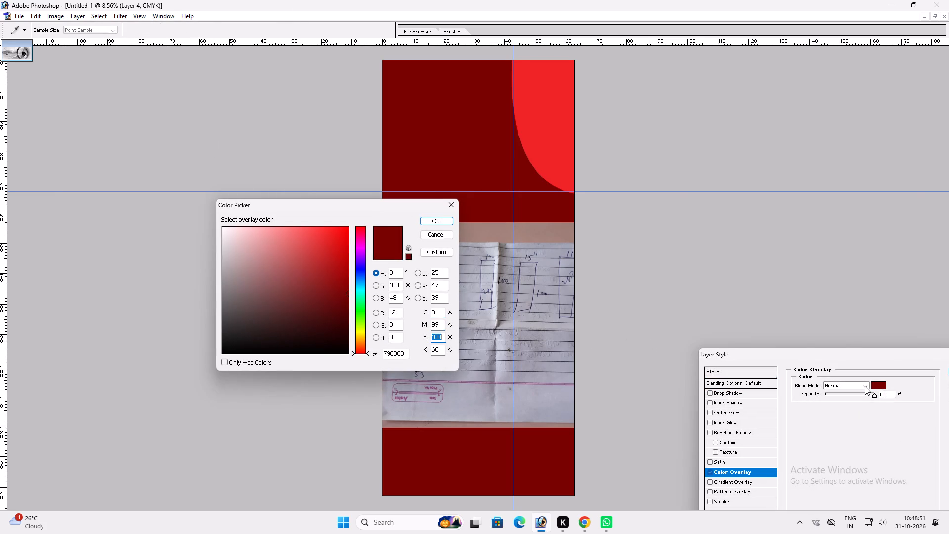
key(Tab)
text(30)
key(Return)
key(Return)
key(Return)
key(v)
key(ctrl+plus)
key(ctrl+plus)
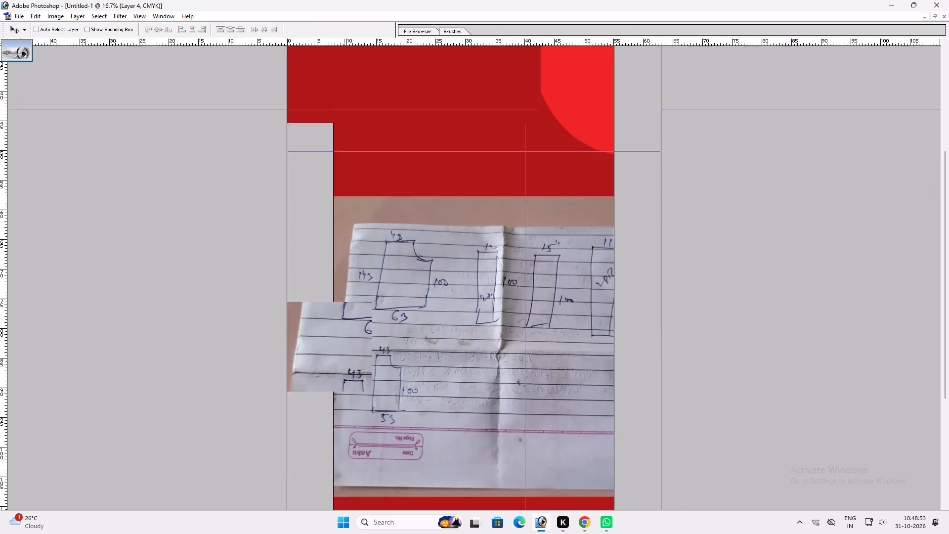
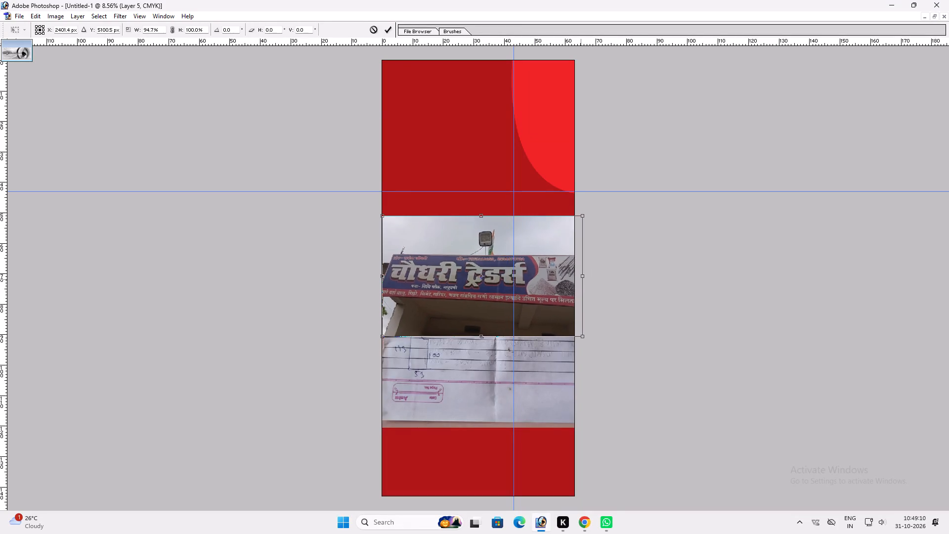
Narrow the shop signboard photo so its width matches the 63-inch panel.
shift+drag(579, 279, 571, 282)
key(Return)
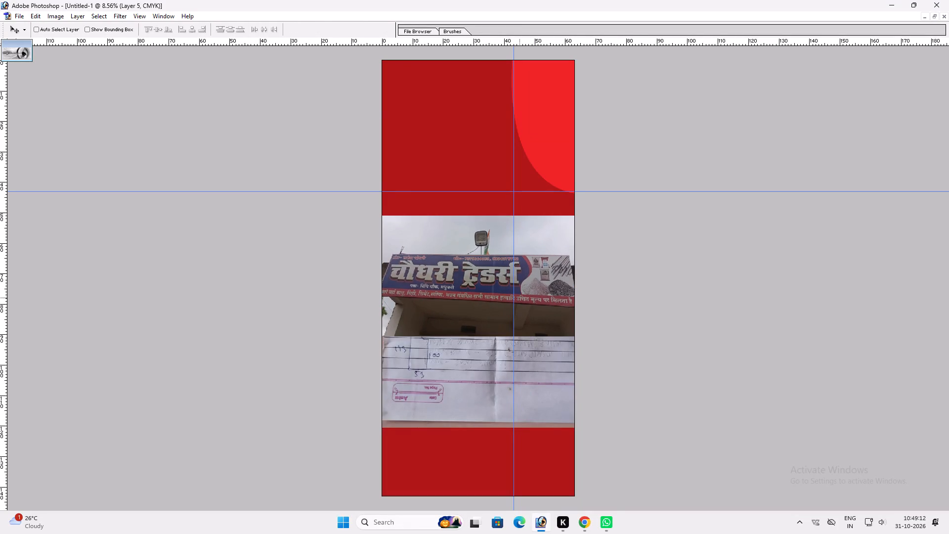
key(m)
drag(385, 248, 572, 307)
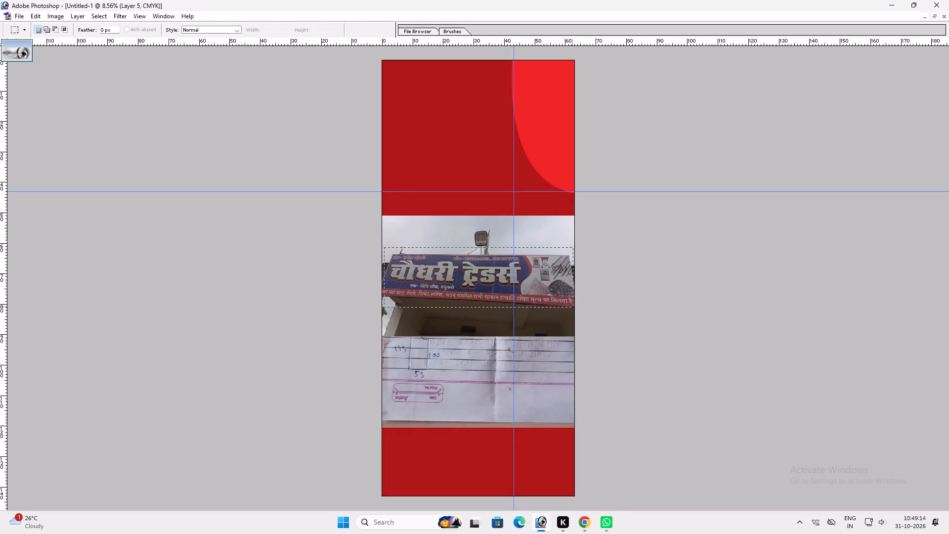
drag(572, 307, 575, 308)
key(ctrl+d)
Scale the shop signboard photo down slightly so it sits just inside both side edges of the panel.
ctrl+click(546, 292)
key(ctrl+t)
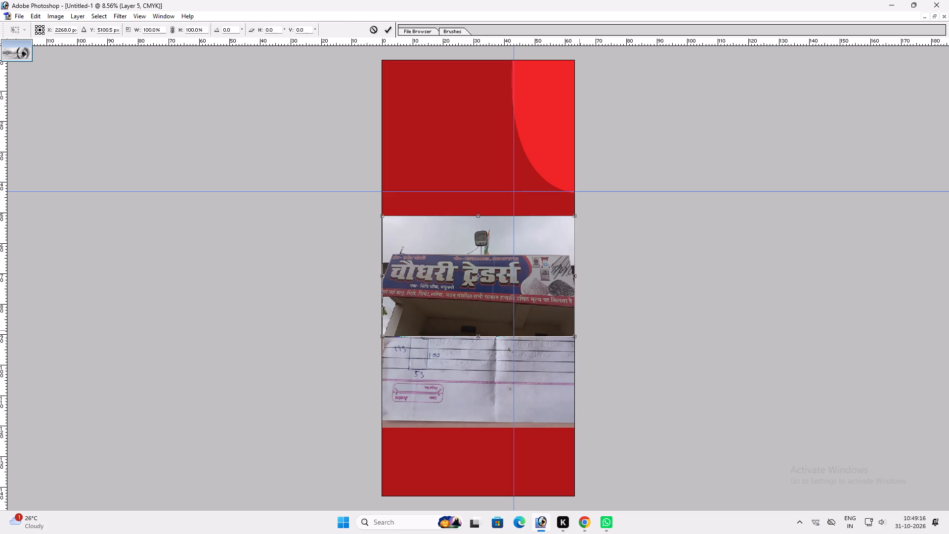
alt+shift+drag(574, 335, 568, 334)
key(Return)
Add a placeholder text "fff" on the red area above the signboard photo and enlarge it to about 334 pt.
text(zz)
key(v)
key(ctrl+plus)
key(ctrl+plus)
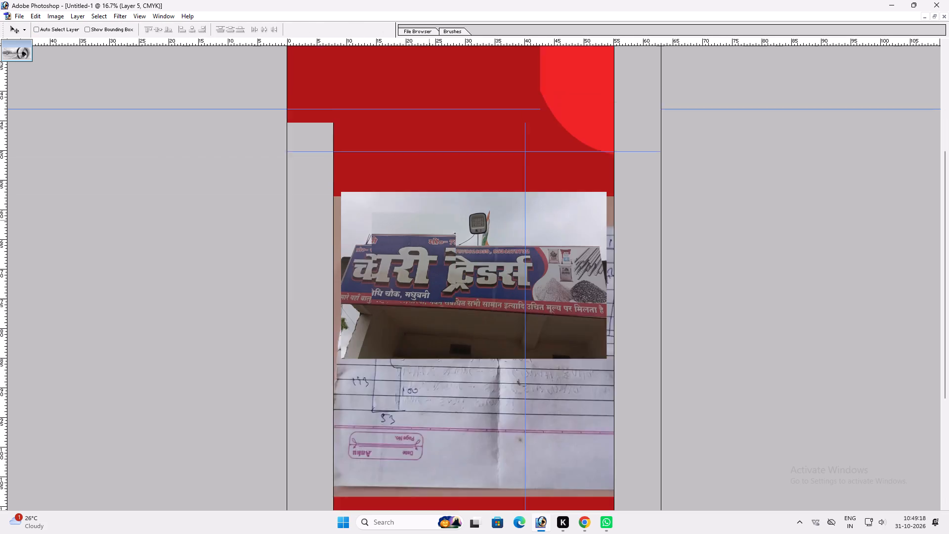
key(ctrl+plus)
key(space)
drag(430, 222, 471, 367)
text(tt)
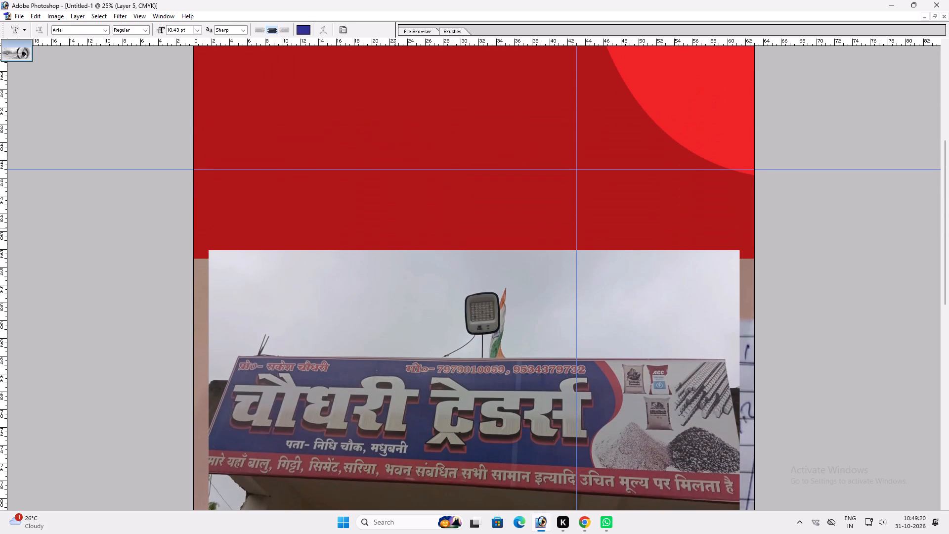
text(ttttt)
click(394, 227)
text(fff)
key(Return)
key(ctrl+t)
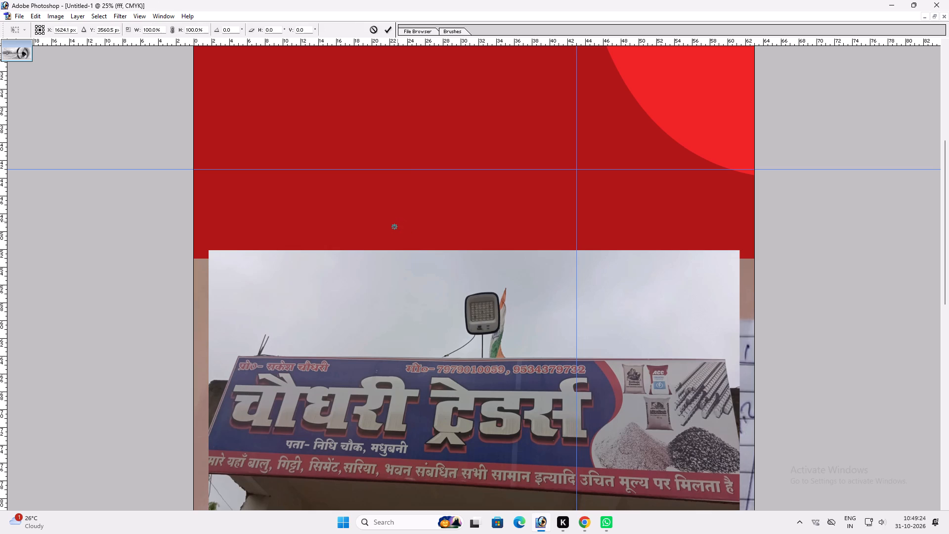
shift+drag(397, 224, 447, 206)
key(shift+Return)
Set the font of the placeholder text "fff" to RAJ 01.
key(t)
click(419, 210)
key(ctrl+a)
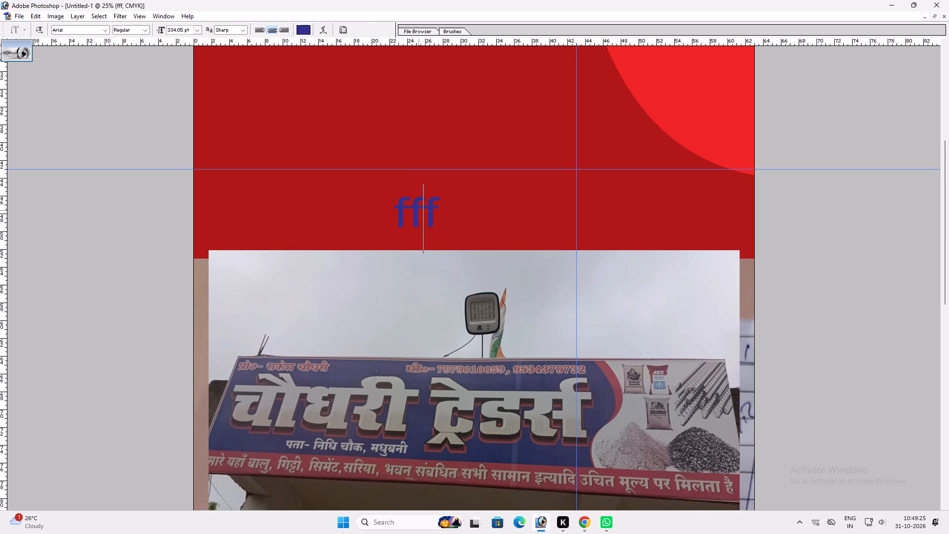
click(77, 30)
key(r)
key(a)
key(Return)
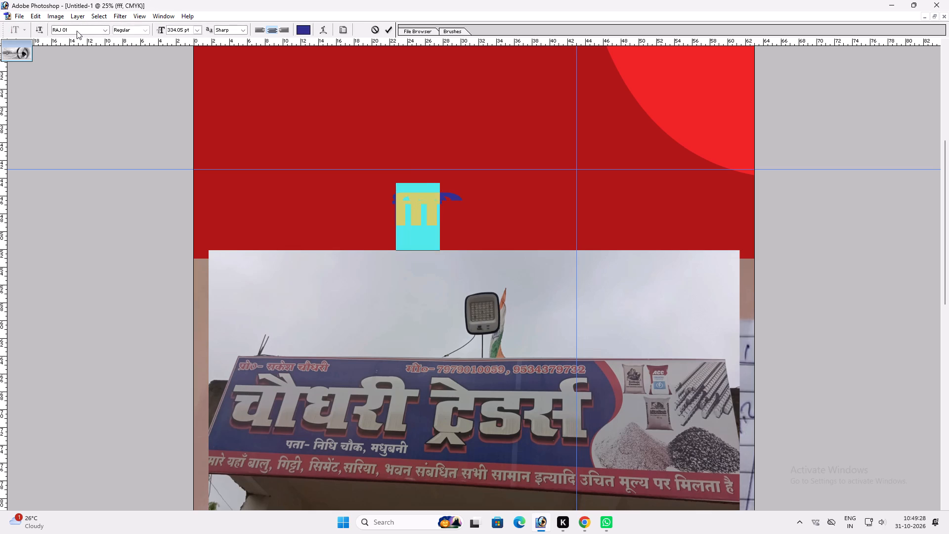
Replace the placeholder with the Hindi proprietor line: the label प्रो०:- followed by the proprietor's first name and जी.
click(396, 203)
key(ctrl+a)
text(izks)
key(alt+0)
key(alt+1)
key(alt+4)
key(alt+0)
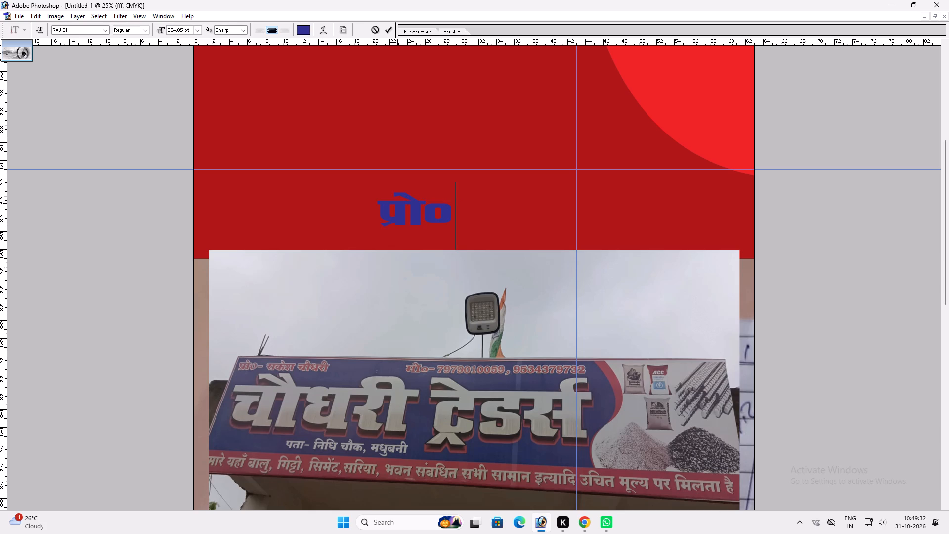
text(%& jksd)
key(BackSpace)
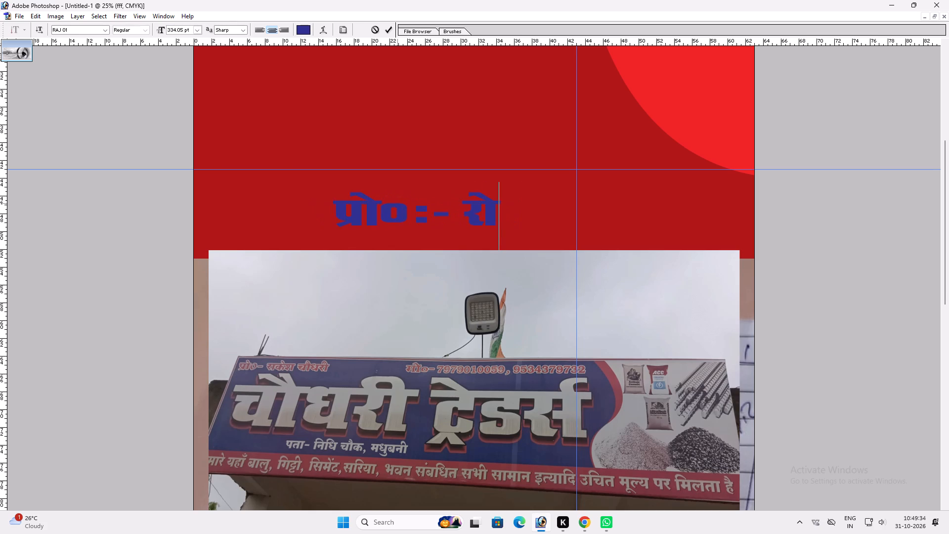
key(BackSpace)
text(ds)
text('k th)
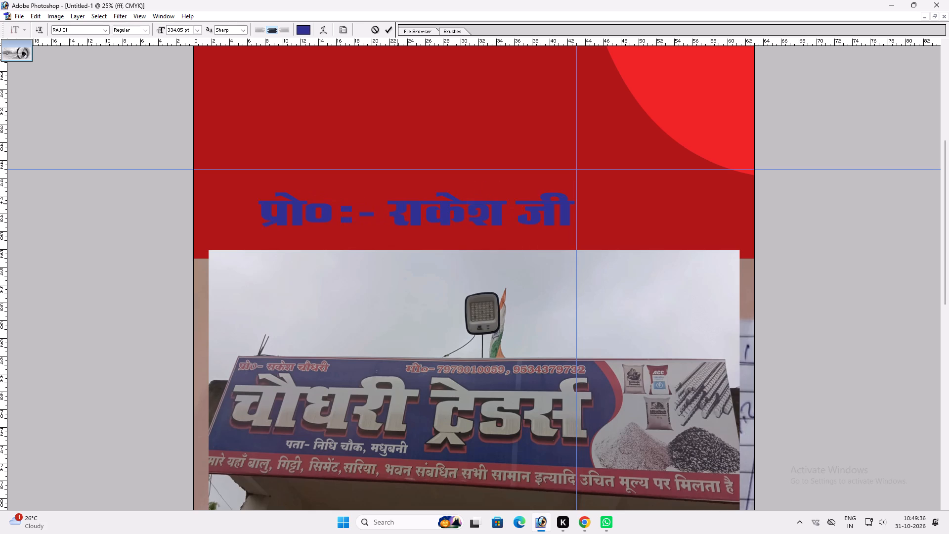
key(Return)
Replace जी in the proprietor line with the proprietor's surname in Hindi, as written on the signboard.
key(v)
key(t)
drag(520, 217, 735, 205)
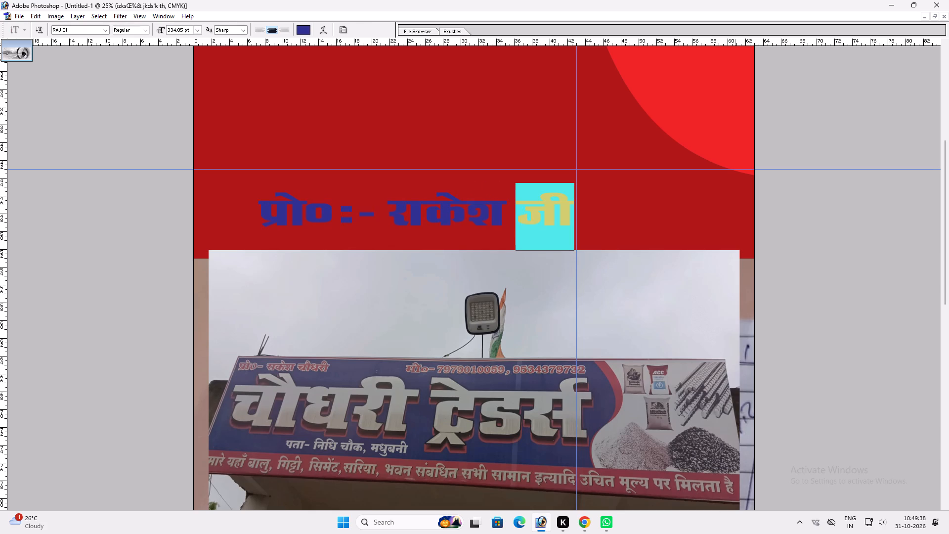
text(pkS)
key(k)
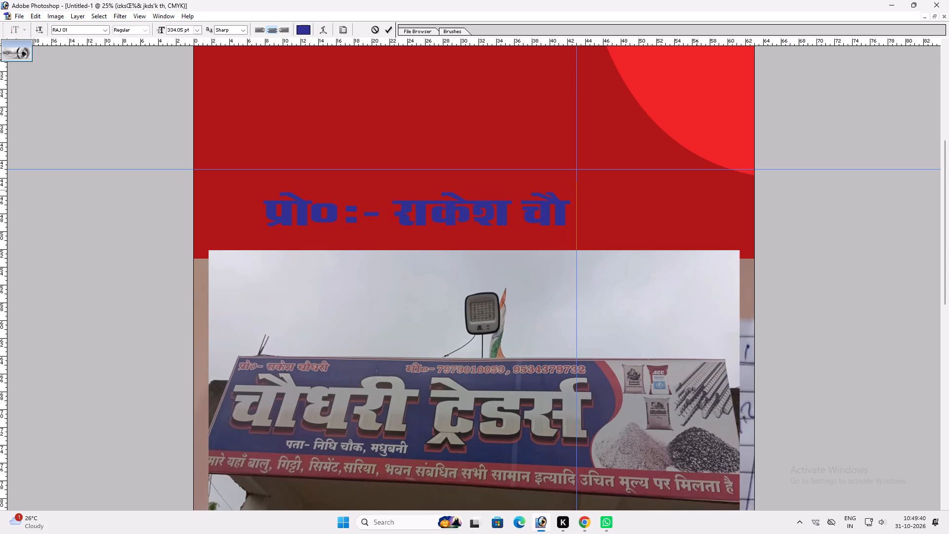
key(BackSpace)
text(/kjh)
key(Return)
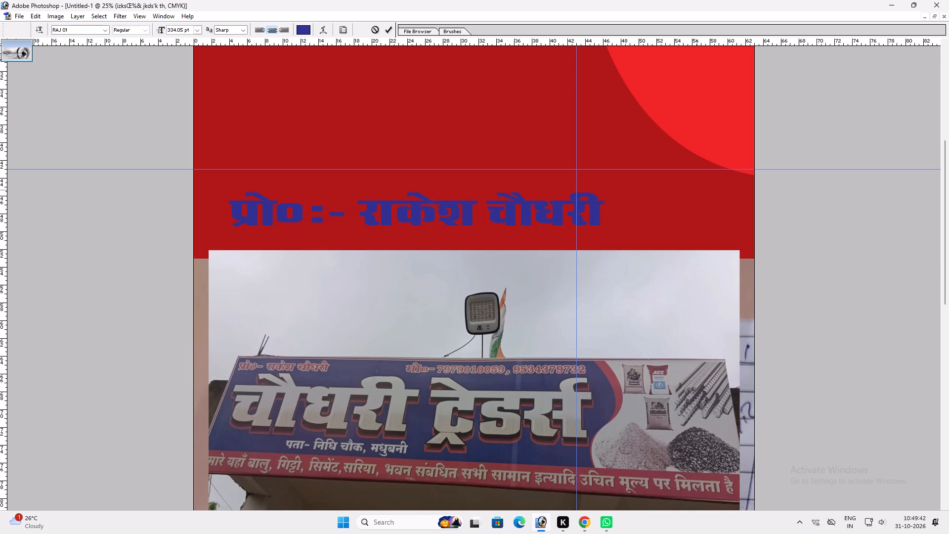
Stretch the proprietor line to about 143% height, shrink it overall and place it above the horizontal guide.
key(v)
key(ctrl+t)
shift+drag(537, 193, 538, 178)
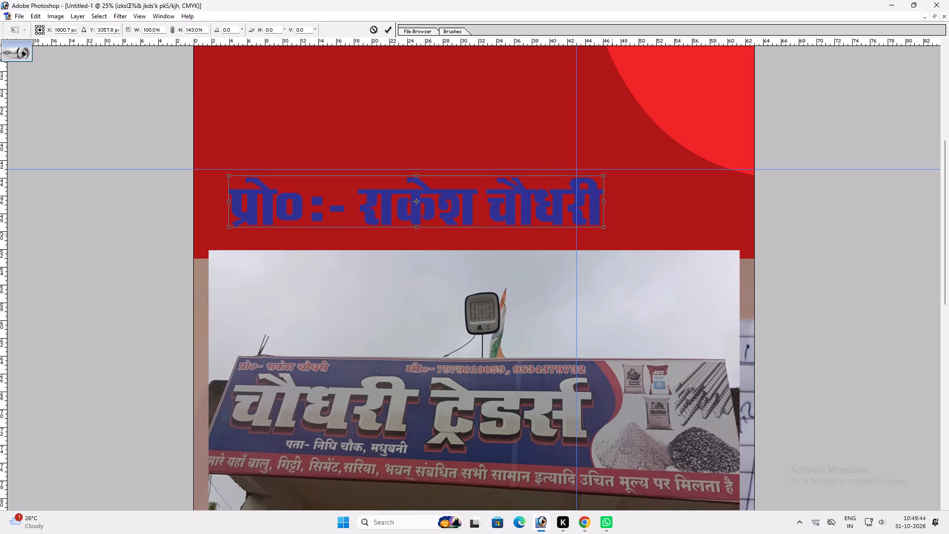
shift+drag(607, 226, 537, 207)
key(Return)
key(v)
drag(482, 227, 501, 156)
Change the proprietor line's font to RAJ 101 Bold after trying the other RAJ fonts.
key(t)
click(489, 134)
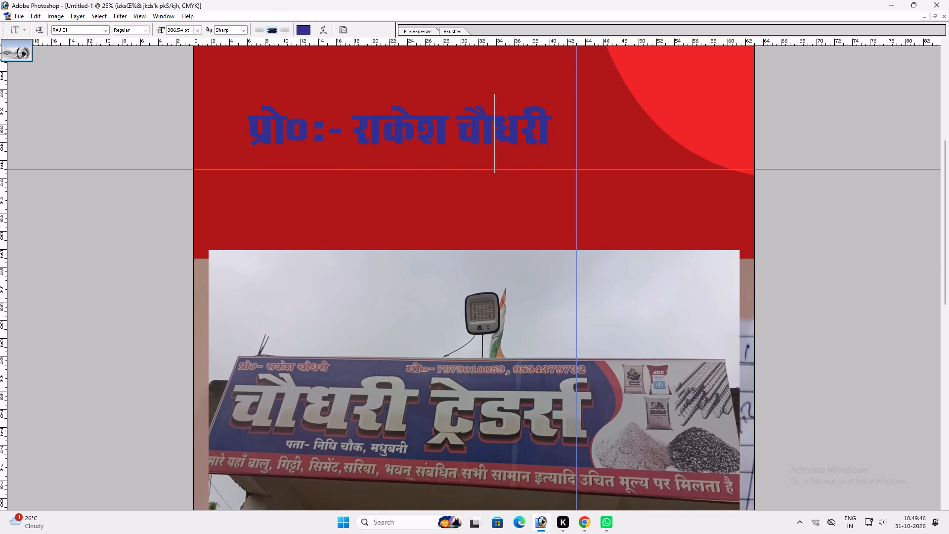
key(ctrl+a)
key(ctrl+t)
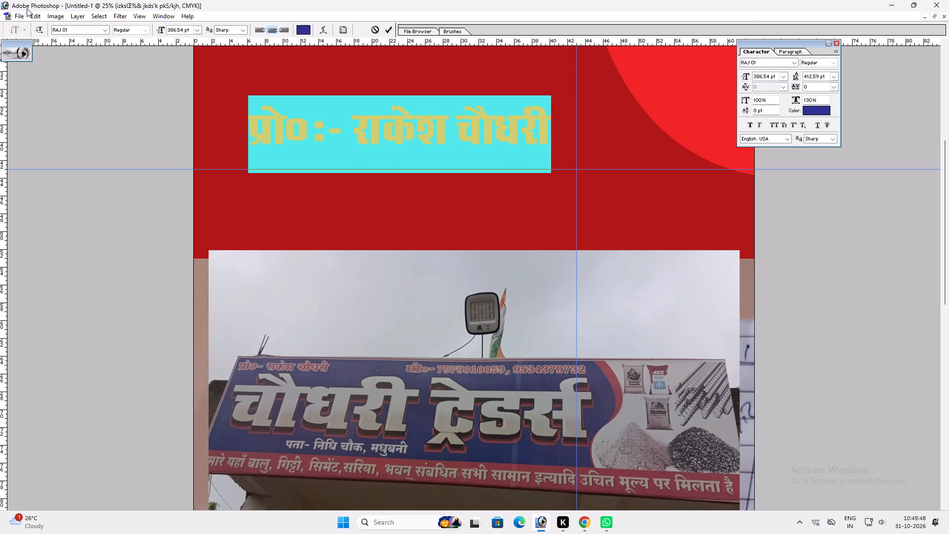
click(74, 29)
key(Down)
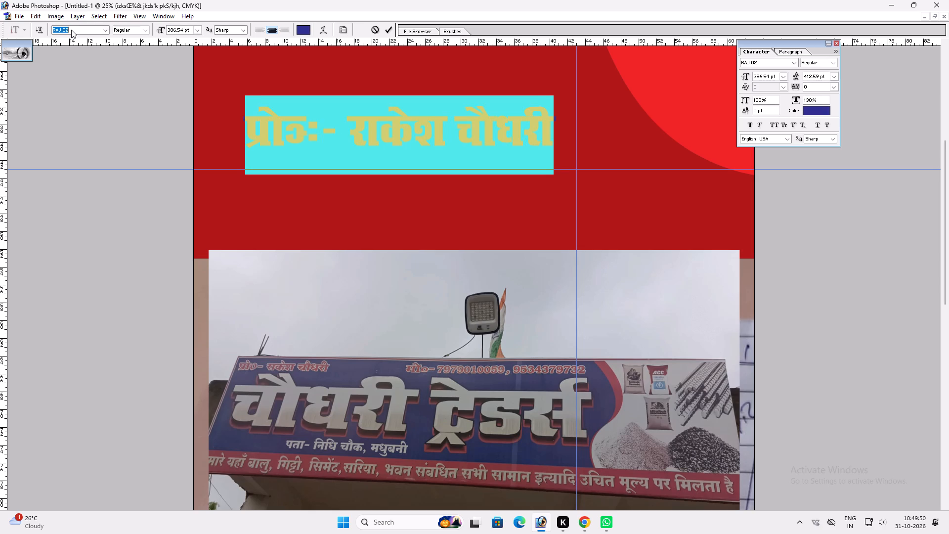
key(Down)
key(Down)
key(Down)
key(Down)
key(Down)
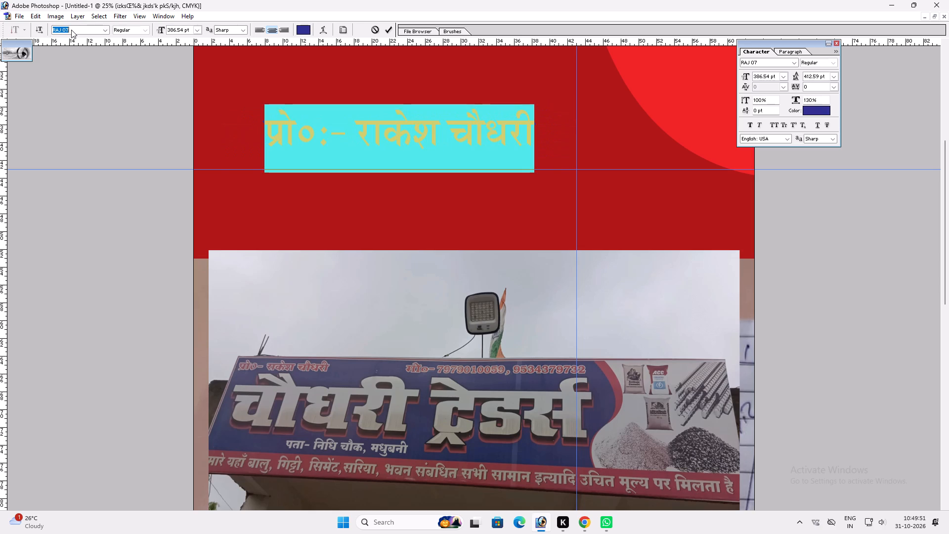
key(Down)
key(Down)
key(Down)
key(Down)
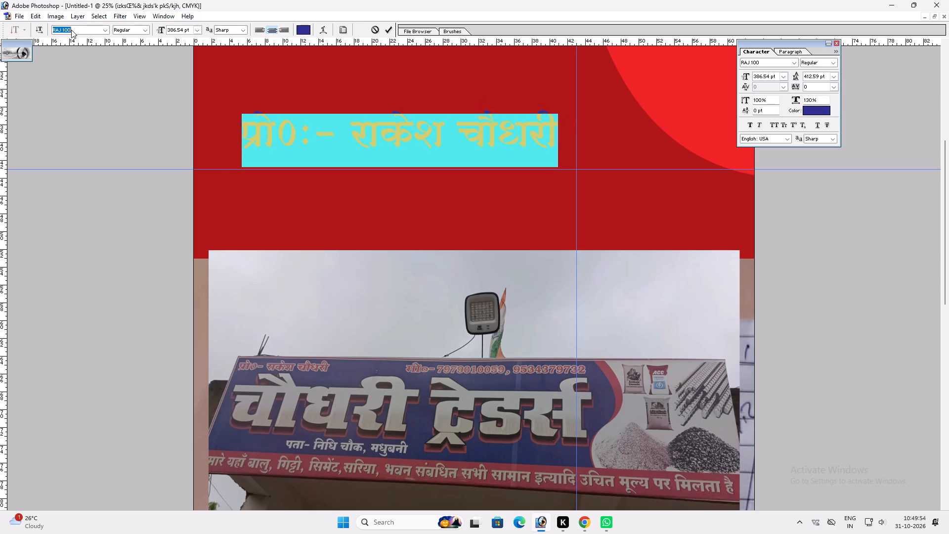
key(Down)
key(Down)
key(Up)
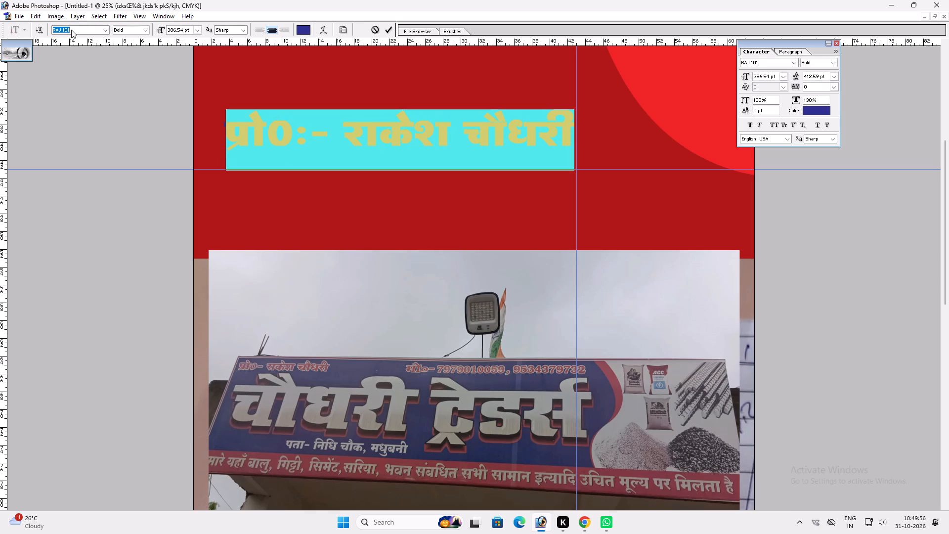
key(Return)
key(Return)
Scale the proprietor line down to about 338 pt and move it slightly higher on the panel.
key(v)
key(ctrl+t)
alt+shift+drag(576, 141, 556, 136)
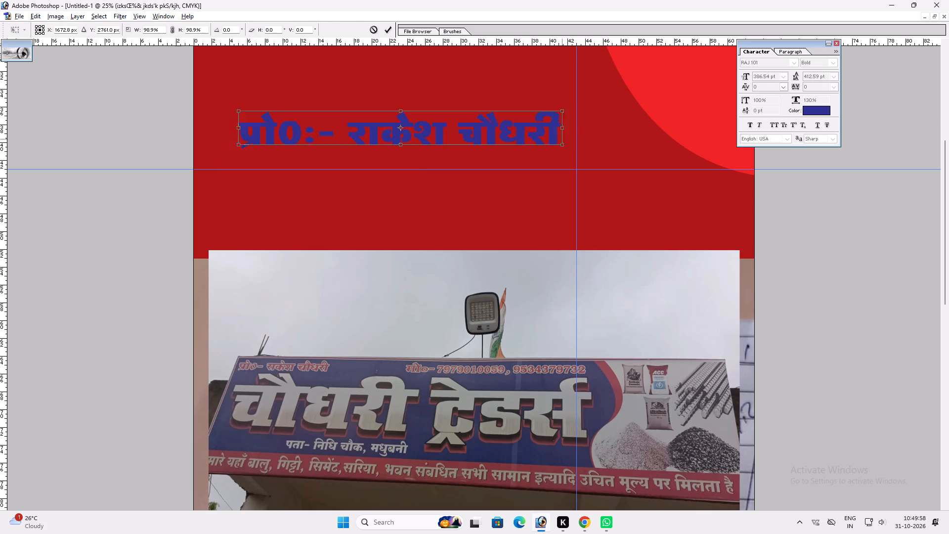
alt+shift+drag(556, 136, 555, 136)
alt+shift+drag(553, 128, 533, 130)
key(shift+Return)
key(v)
drag(472, 135, 469, 112)
Duplicate the proprietor line directly beneath itself and set the copy's font to RAJ 05.
alt+drag(468, 104, 472, 150)
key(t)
click(464, 156)
key(ctrl+a)
click(76, 29)
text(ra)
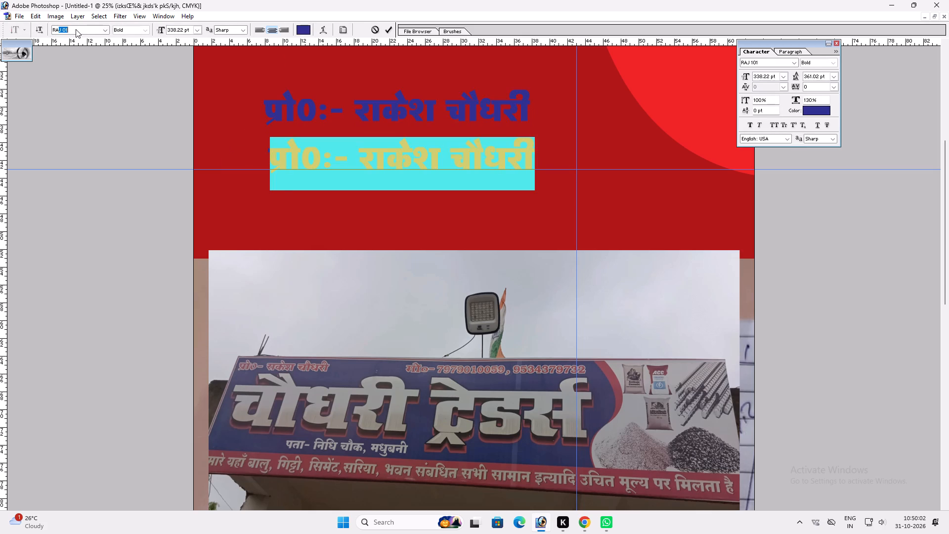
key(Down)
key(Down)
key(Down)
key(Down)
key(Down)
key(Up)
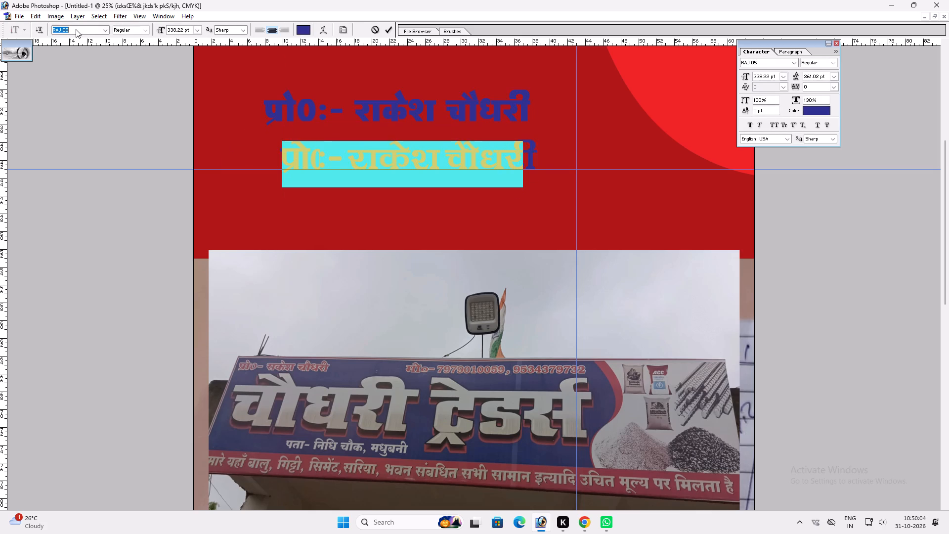
Replace the copied line's text with the Hindi mobile-number label, starting with मो.
click(444, 149)
key(ctrl+a)
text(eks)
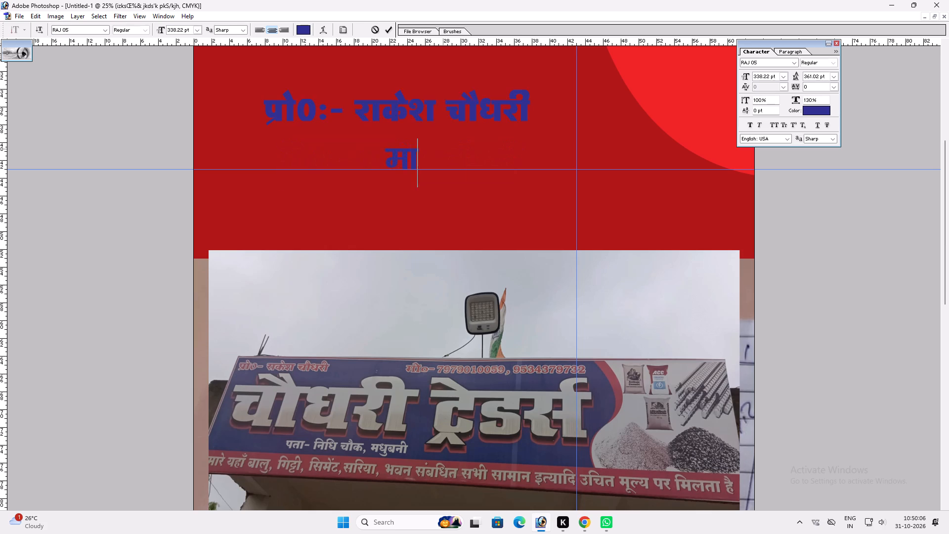
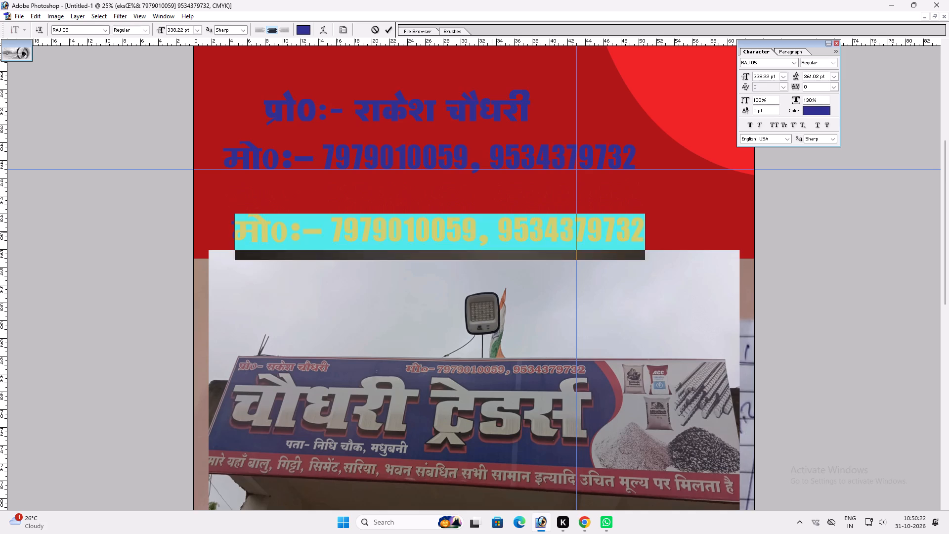
Replace the selected copy of the mobile-number line with the shop name चौधरी ट्रेडर्स.
text(kS/kjh V)
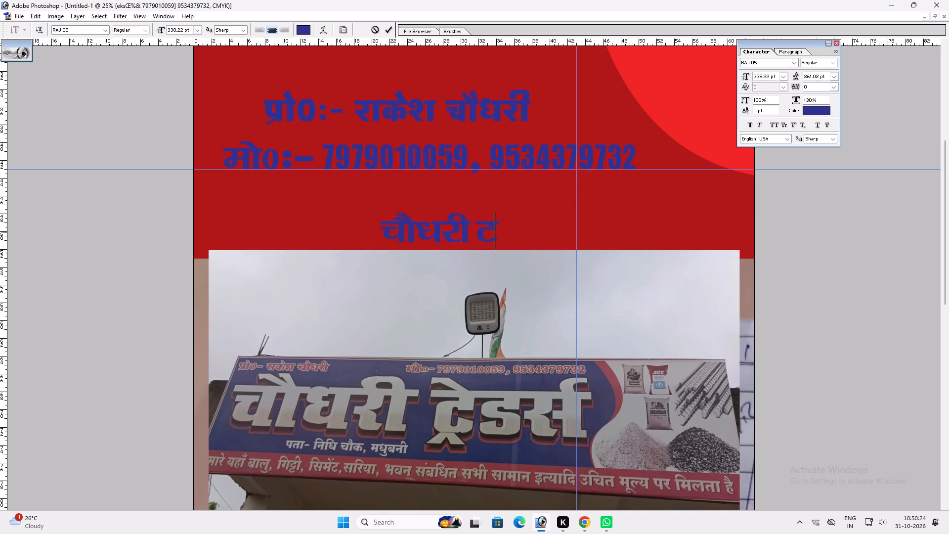
text(s)
key(alt+0)
key(alt+1)
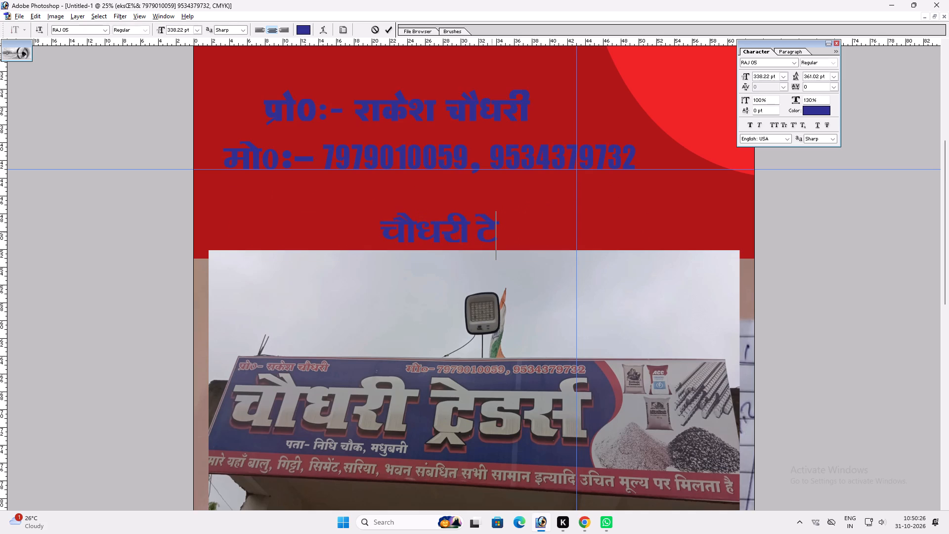
key(alt+7)
key(alt+0)
text(MZL)
key(BackSpace)
key(BackSpace)
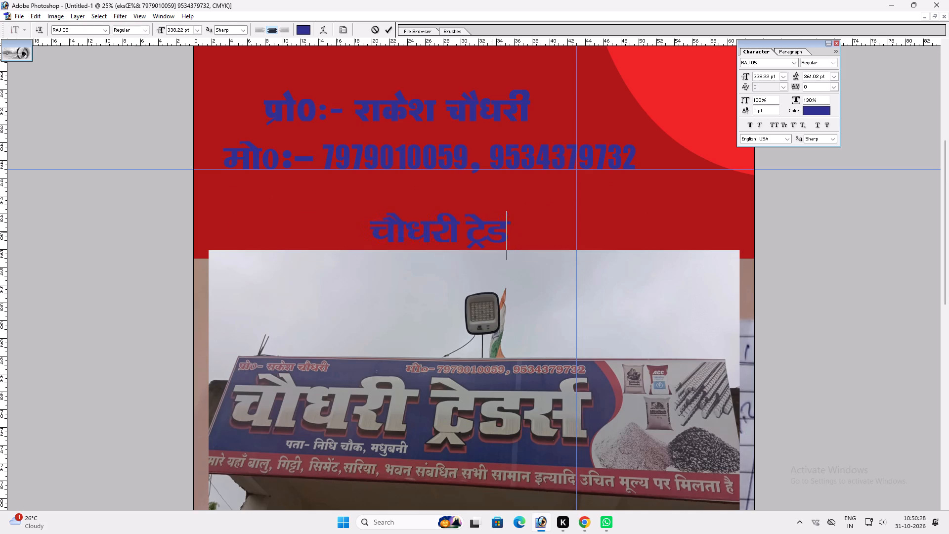
text(lZ)
key(Return)
key(v)
Scale the shop name up to about 590 pt and place it beneath the mobile-number line, above the signboard photo.
key(ctrl+t)
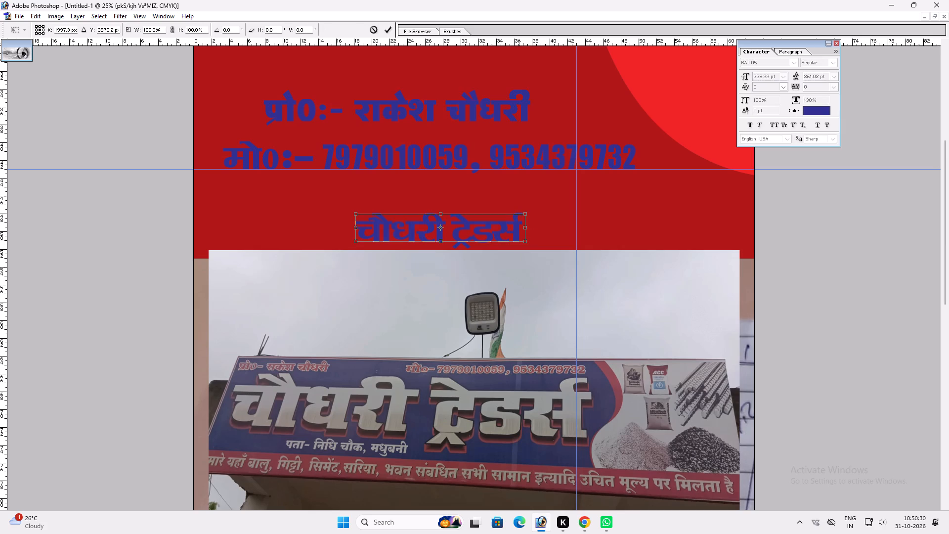
shift+drag(519, 240, 545, 240)
shift+drag(529, 243, 659, 243)
key(shift+Return)
key(v)
drag(530, 260, 517, 243)
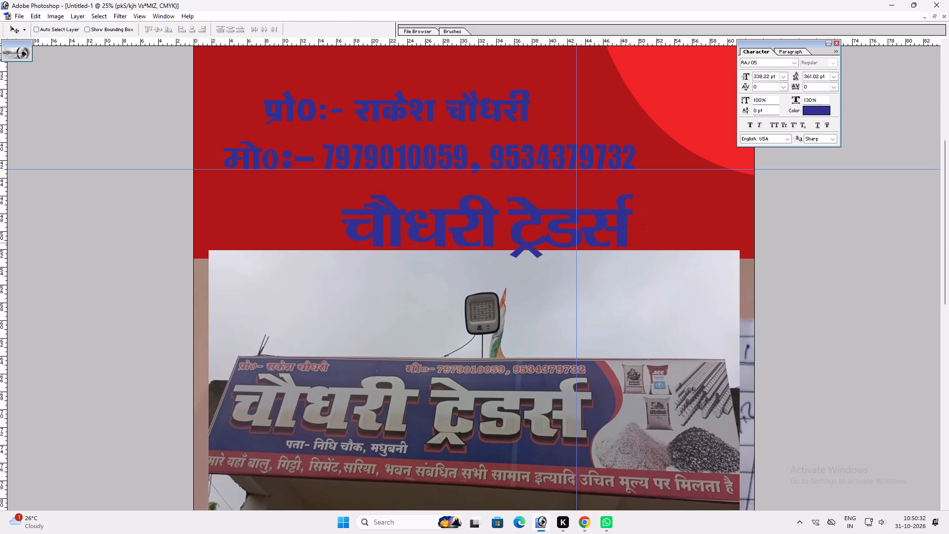
drag(517, 243, 519, 240)
Duplicate the shop name directly below itself and replace the copy's text with the signboard's Hindi address line, starting with पताः–.
alt+drag(516, 234, 514, 314)
key(t)
click(503, 312)
key(ctrl+a)
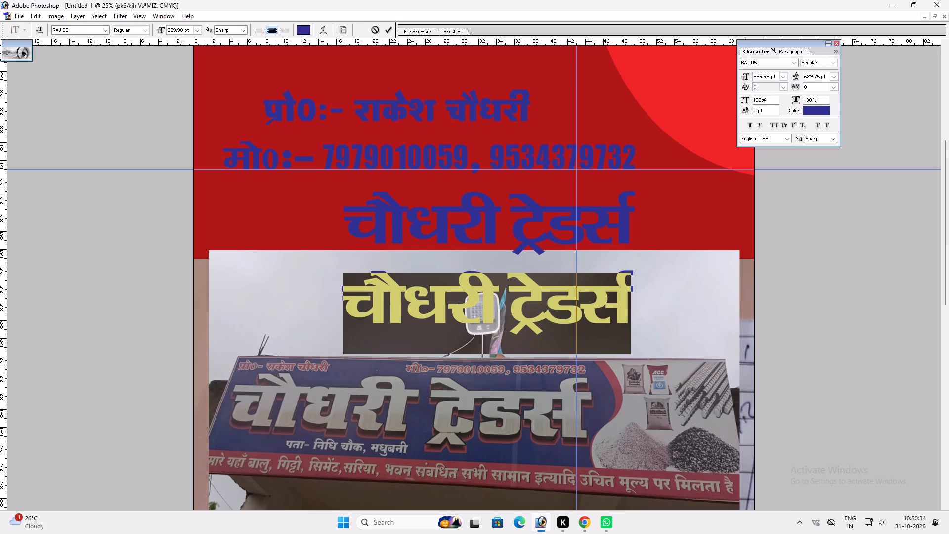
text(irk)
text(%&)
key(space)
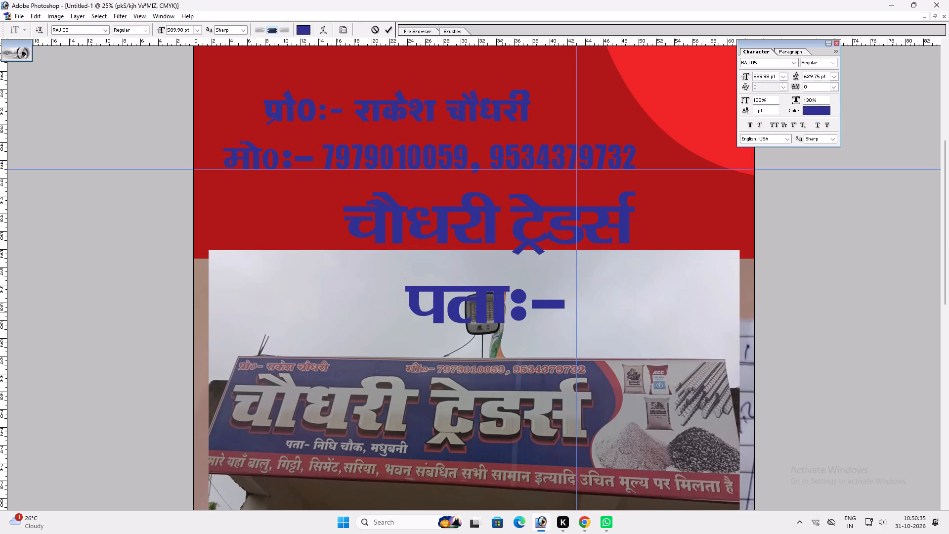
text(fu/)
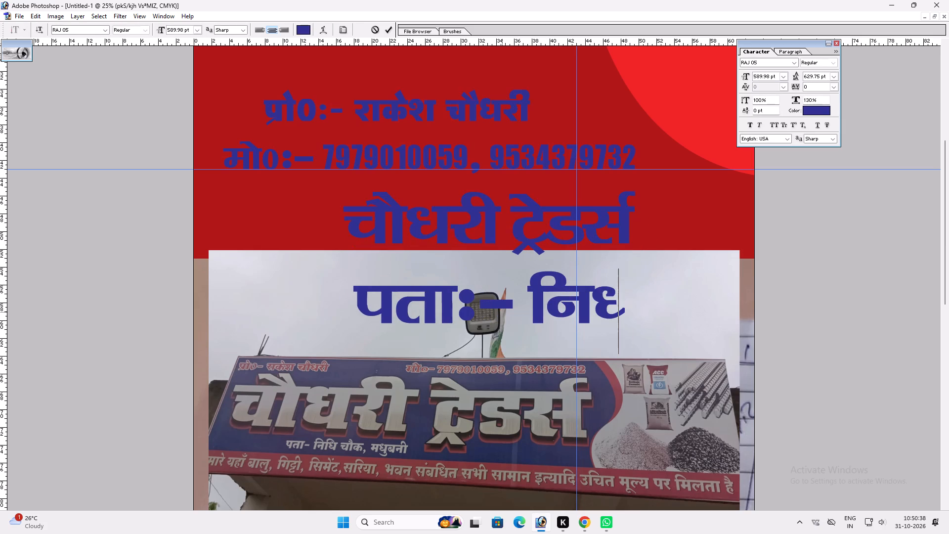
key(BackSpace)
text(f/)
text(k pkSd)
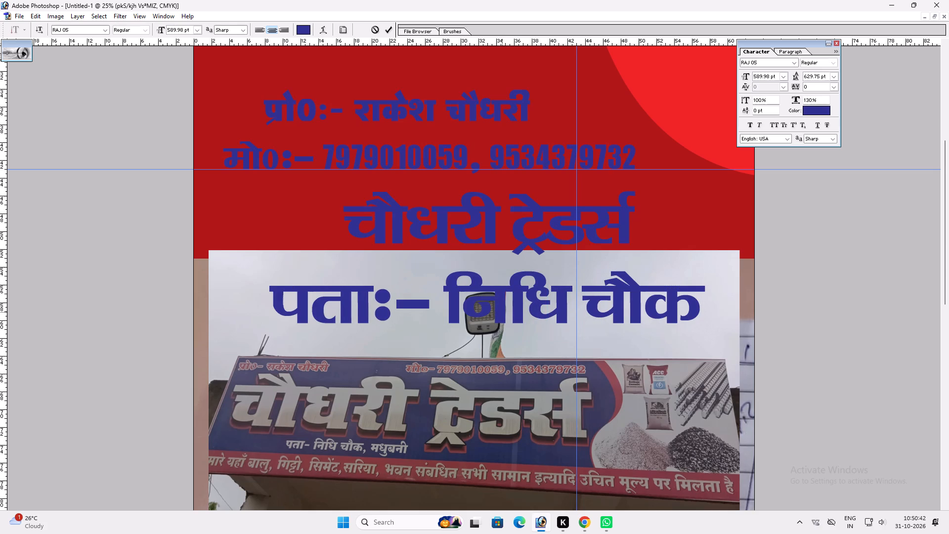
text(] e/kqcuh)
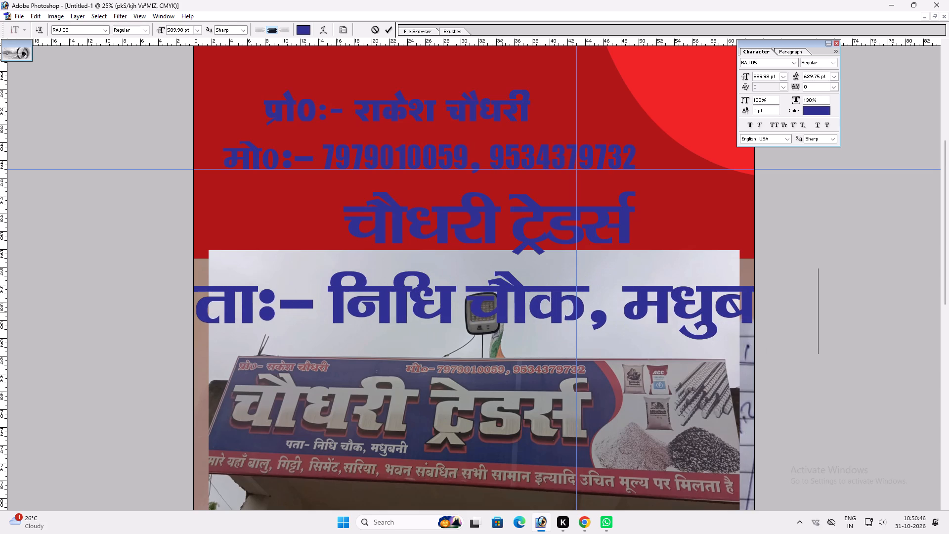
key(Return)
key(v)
Scale the address line down to about 365 pt so it fits within the panel width.
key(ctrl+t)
alt+shift+drag(823, 321, 697, 301)
key(shift+Return)
key(v)
Shift the signboard photo slightly to the right and down beneath the address line.
key(space)
drag(556, 351, 553, 209)
key(v)
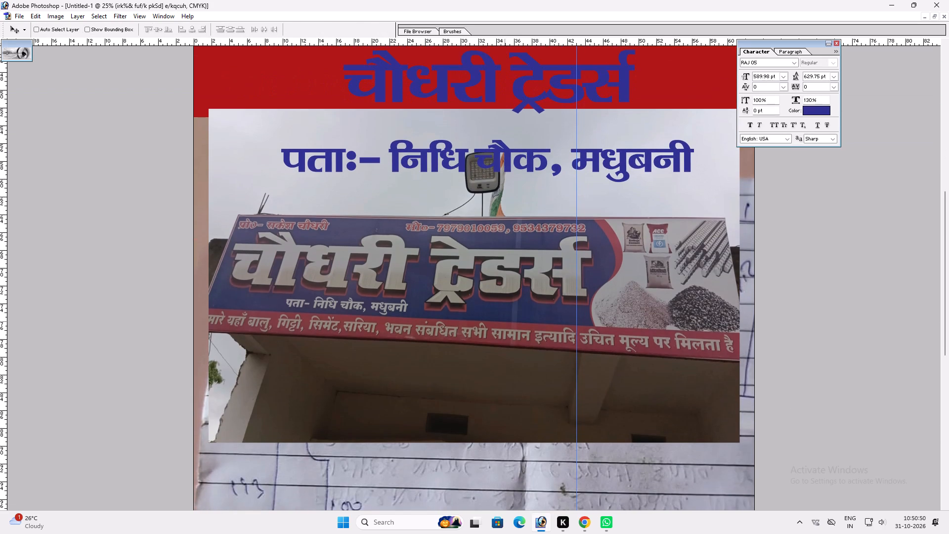
ctrl+click(496, 323)
drag(494, 319, 507, 322)
Duplicate the address line, replace the copy's text with हमारे यहाँ, and move it below the signboard in the photo.
ctrl+click(530, 163)
alt+drag(530, 163, 524, 303)
key(t)
click(510, 306)
key(ctrl+a)
text(ff)
key(ctrl+a)
text(gekjs ;gk)
key(alt+0)
key(alt+1)
key(alt+6)
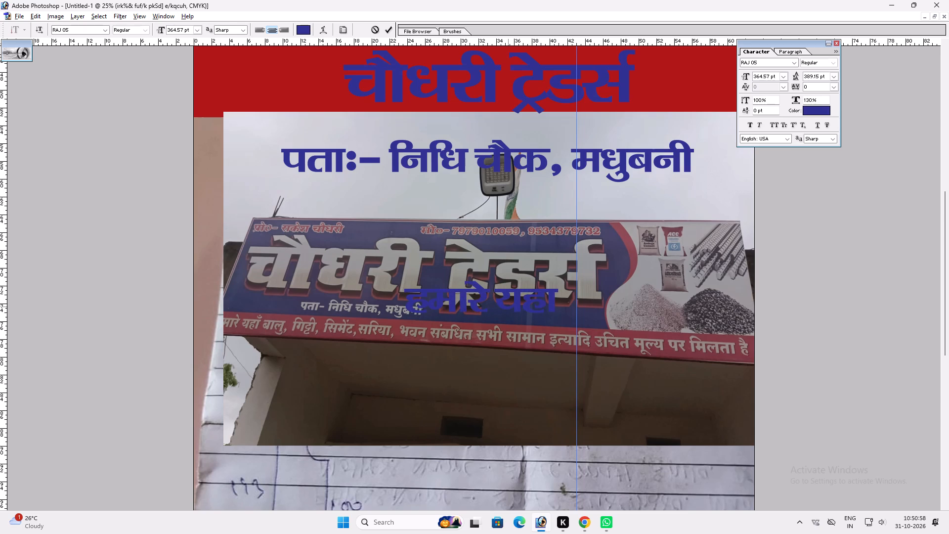
key(alt+0)
key(alt+1)
key(alt+6)
key(alt+1)
drag(581, 274, 501, 385)
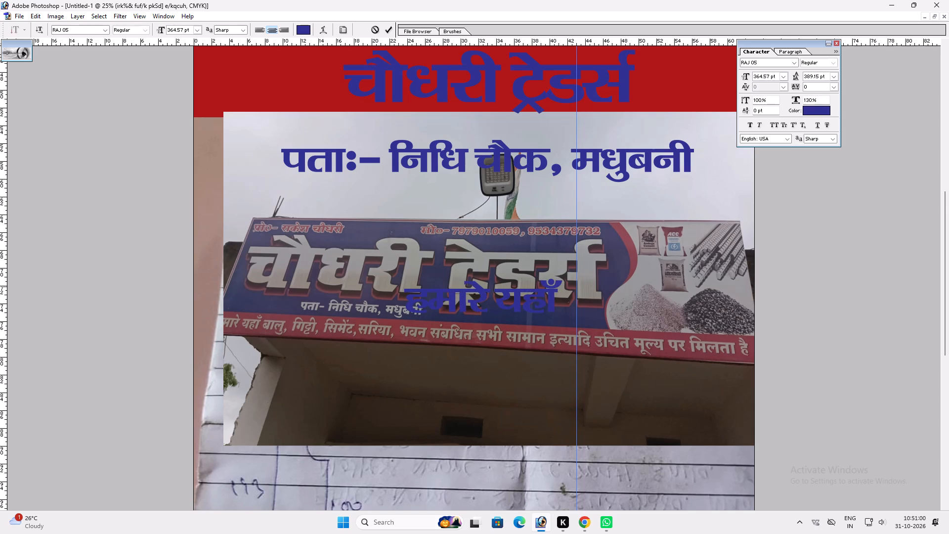
drag(639, 285, 511, 399)
Continue the services line after हमारे यहाँ with the items गिट्टी, सिमेंट, separated by commas.
text(] fc)
key(BackSpace)
key(x)
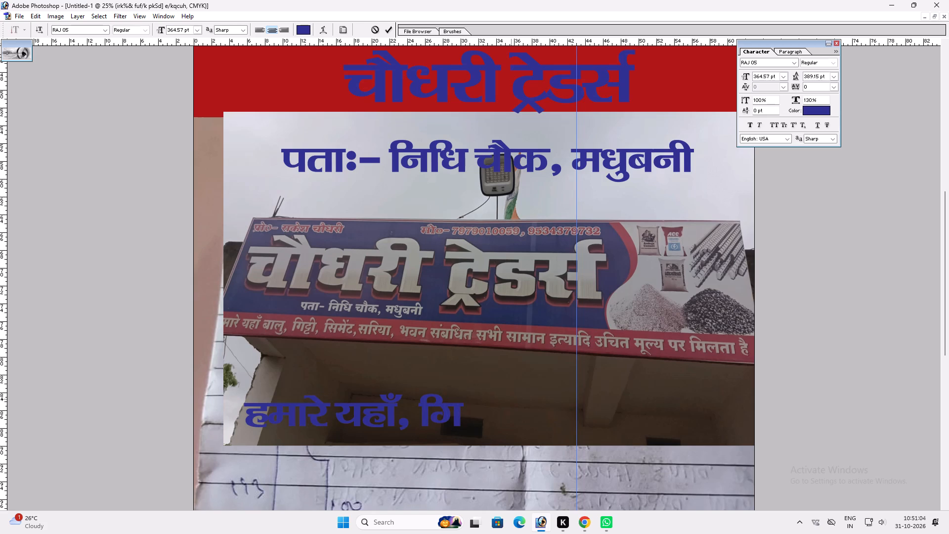
key(alt+0)
key(alt+2)
key(alt+3)
key(alt+4)
text(h])
key(space)
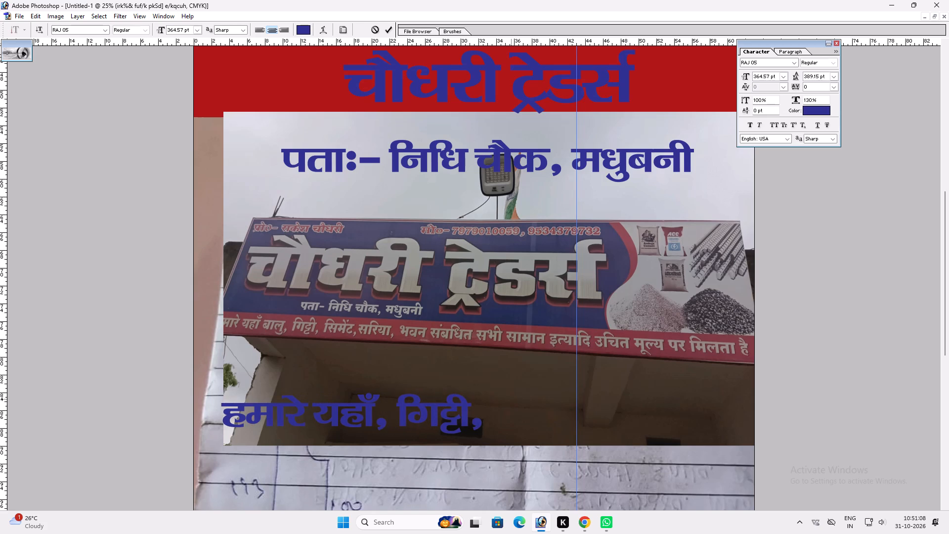
text(fls)
key(BackSpace)
text(esaV[)
key(BackSpace)
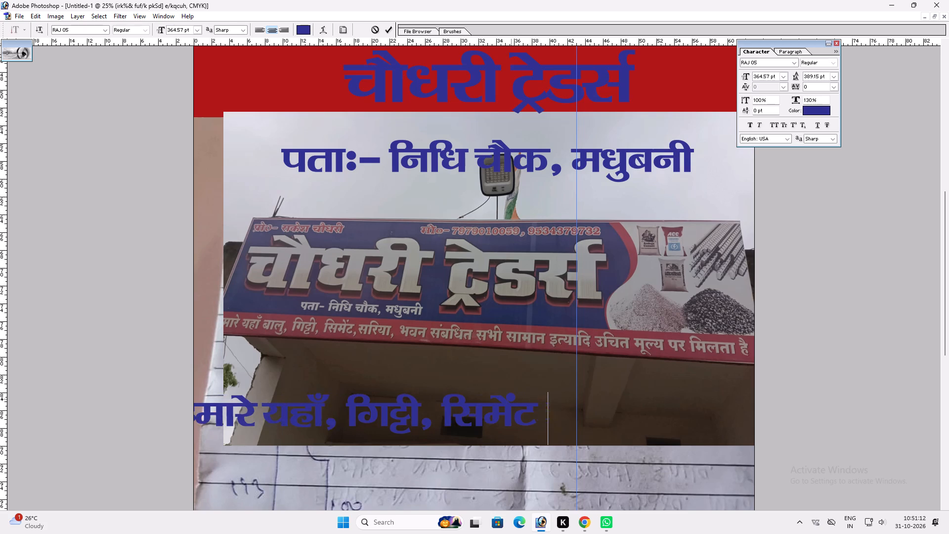
key(bracketleft)
key(BackSpace)
text(])
key(space)
Add सरिया, भवन to the services line and shift the line left to keep its end in view.
text(fl)
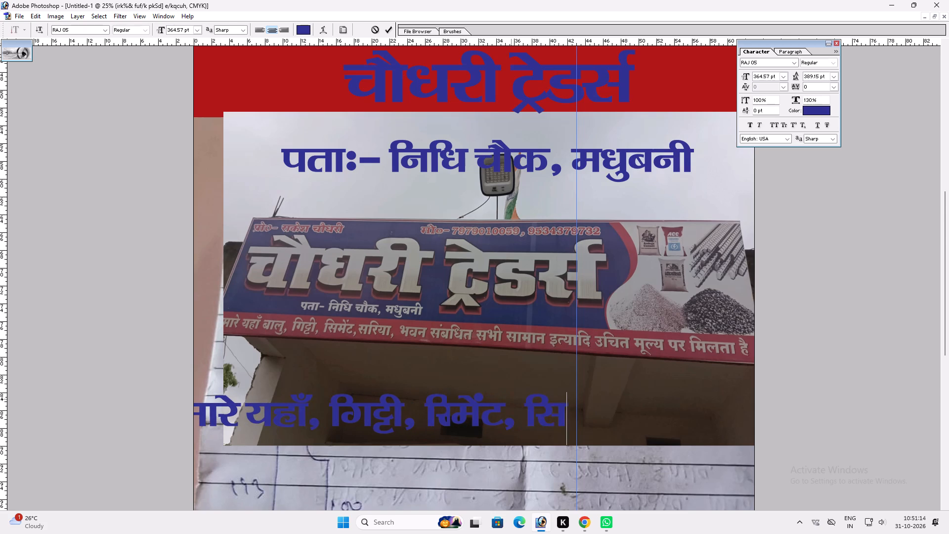
key(BackSpace)
key(BackSpace)
text(lfj)
text(;k)
text(] Hkou])
key(space)
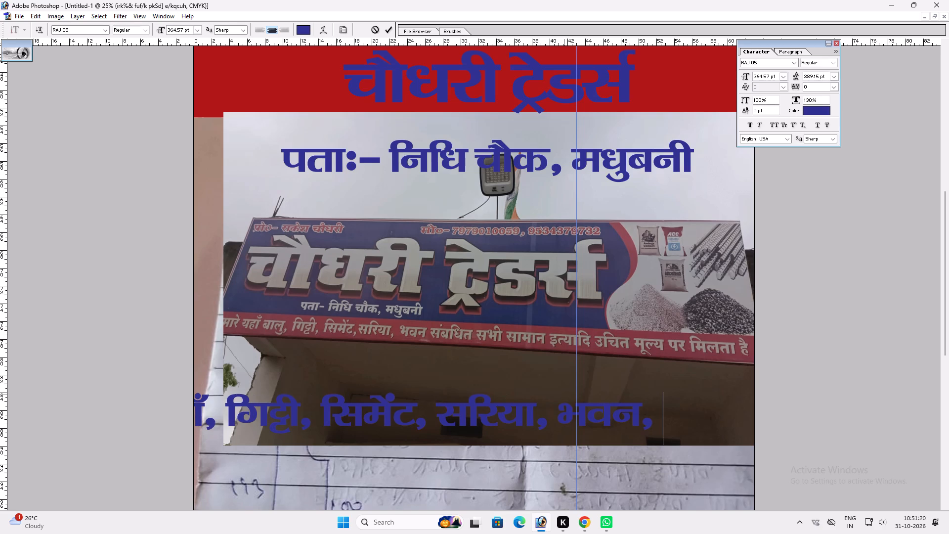
drag(581, 364, 450, 361)
key(BackSpace)
key(BackSpace)
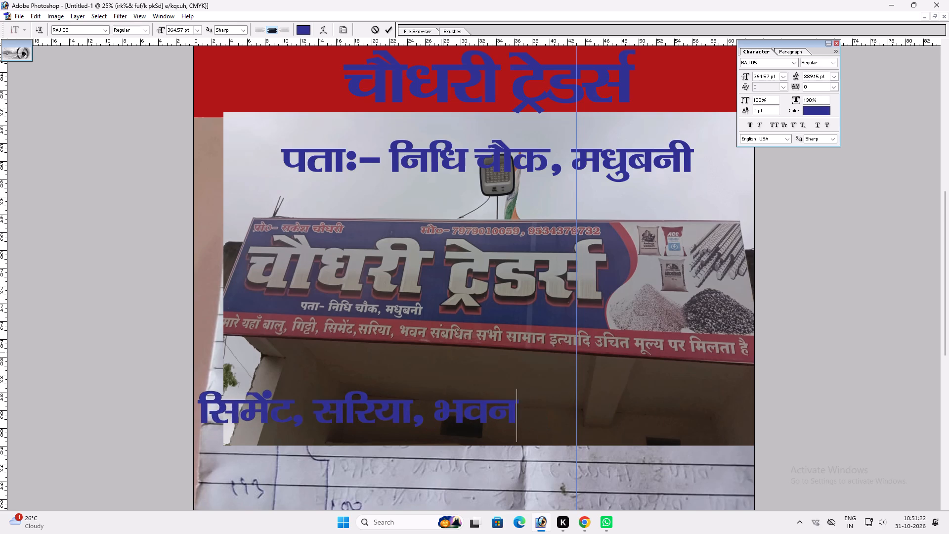
Continue the services line with the words संबधित सभी सामान.
key(space)
text(lacf/kr)
key(space)
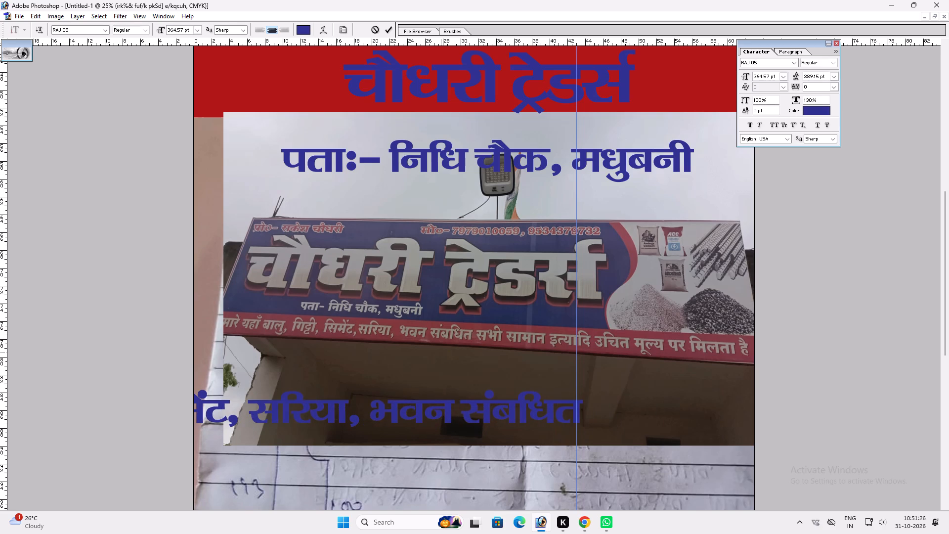
text(lHkh)
key(space)
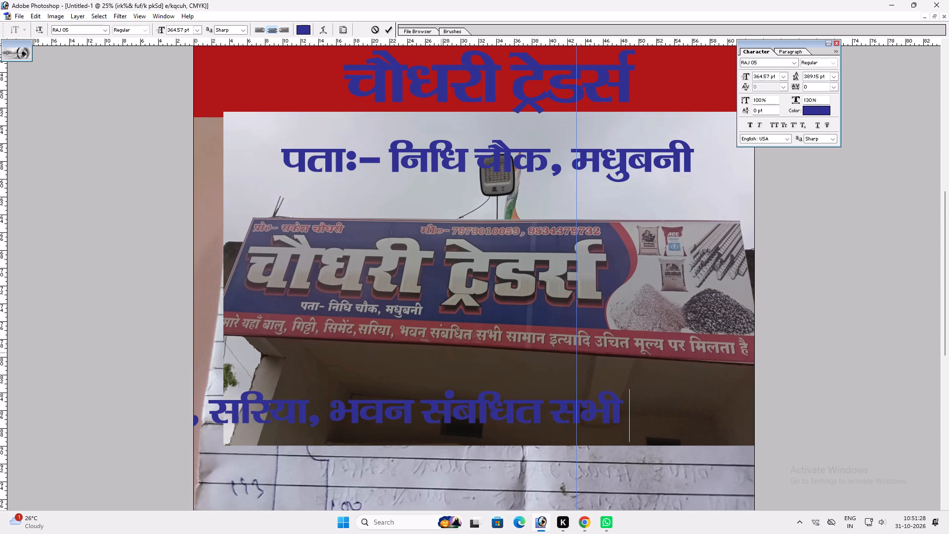
text(lkeku)
key(space)
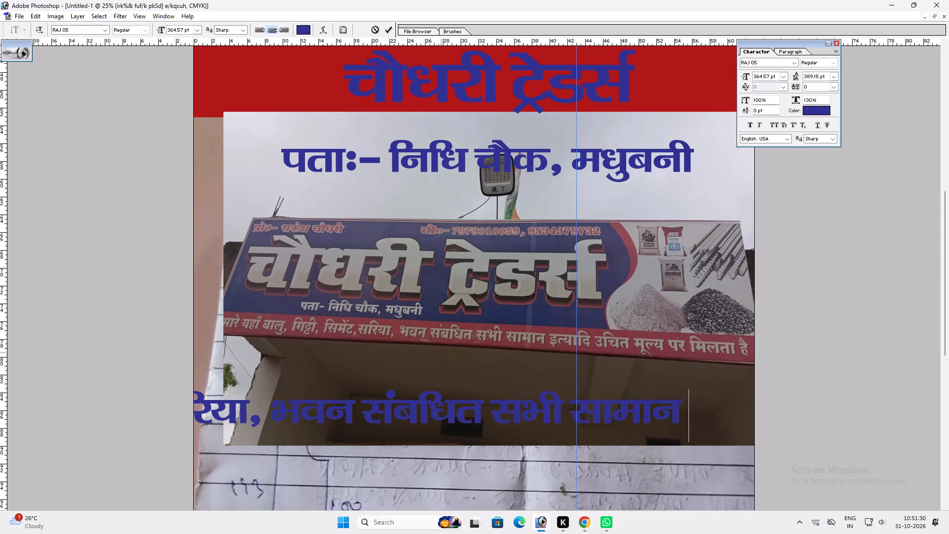
Finish the services line with इत्यादि उचित मूल्य पर मिलता है ।, shifting it left while entering the text.
text(bR)
drag(643, 306, 488, 310)
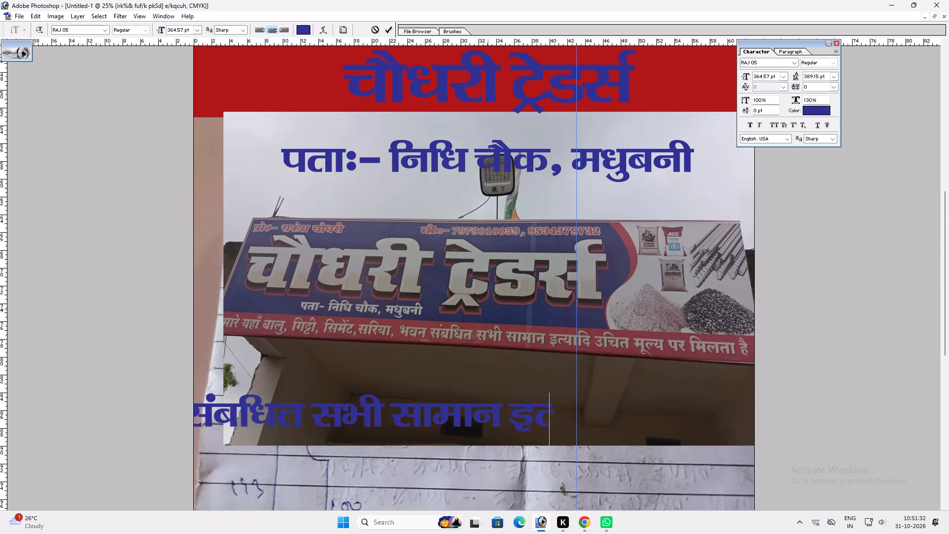
drag(488, 310, 485, 310)
text(;kfn)
key(space)
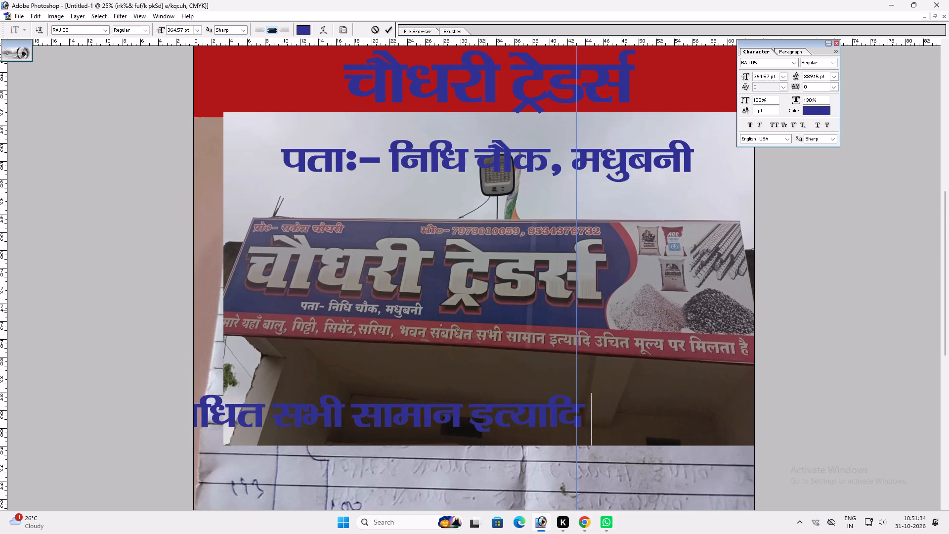
text(mfpr ewY;k)
key(BackSpace)
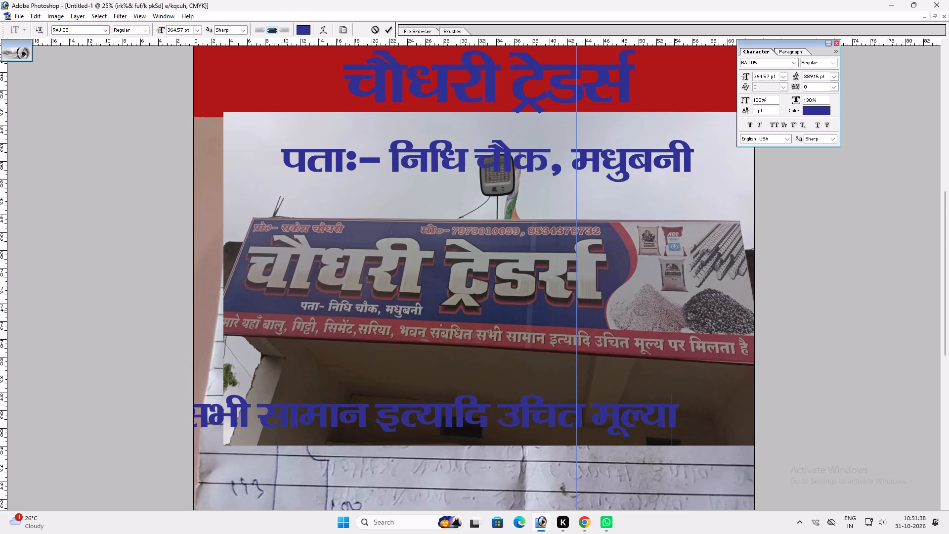
key(space)
drag(614, 279, 532, 283)
text(ij feyrk gS A)
key(Return)
text(vvv)
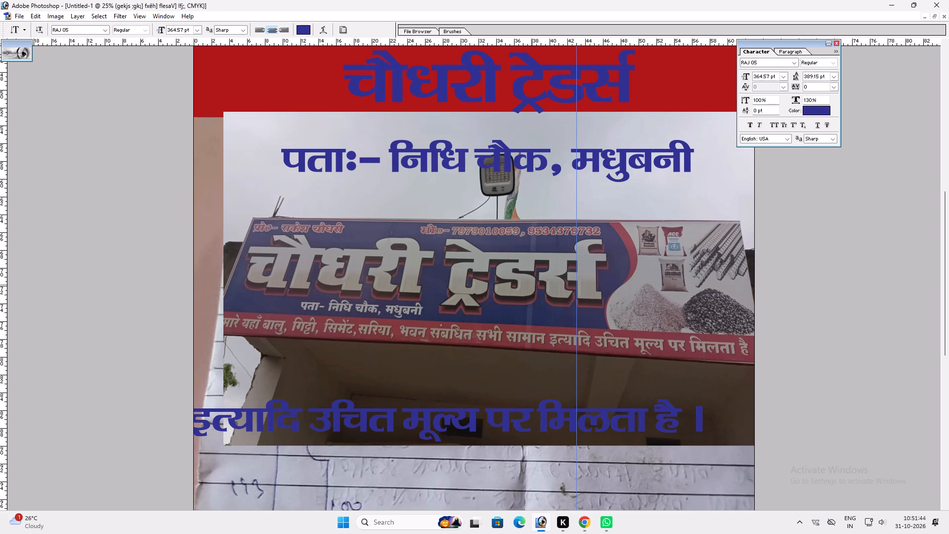
Move the completed services line to the right and slightly up across the lower part of the photo.
drag(621, 413, 721, 402)
Send the signboard photo's layer to the bottom of the stack, behind the red fill and the handwritten sketch photo.
key(space)
key(space)
key(space)
key(space)
key(space)
key(space)
key(space)
key(space)
key(space)
key(space)
key(space)
key(space)
key(space)
key(space)
key(space)
key(space)
key(space)
key(space)
key(space)
key(space)
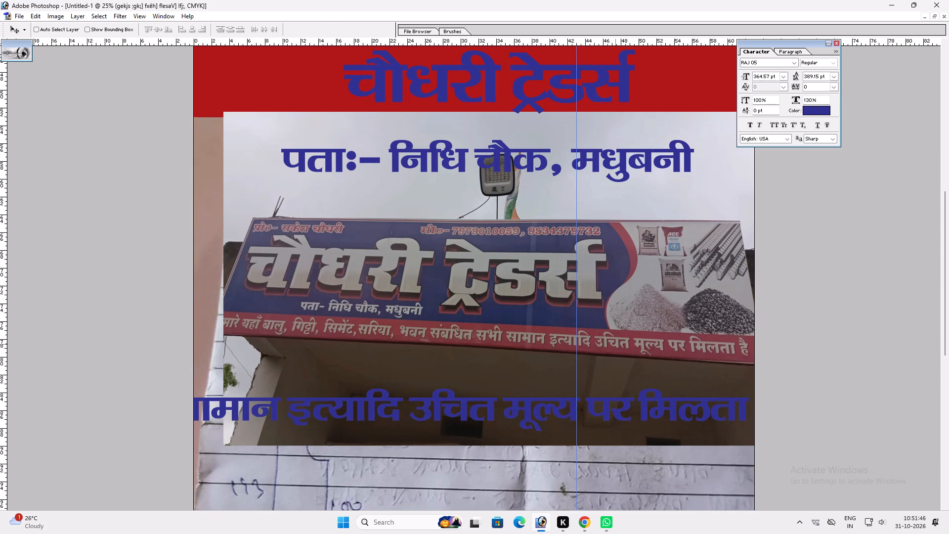
right_click(615, 344)
drag(630, 348, 637, 350)
key(v)
ctrl+click(545, 293)
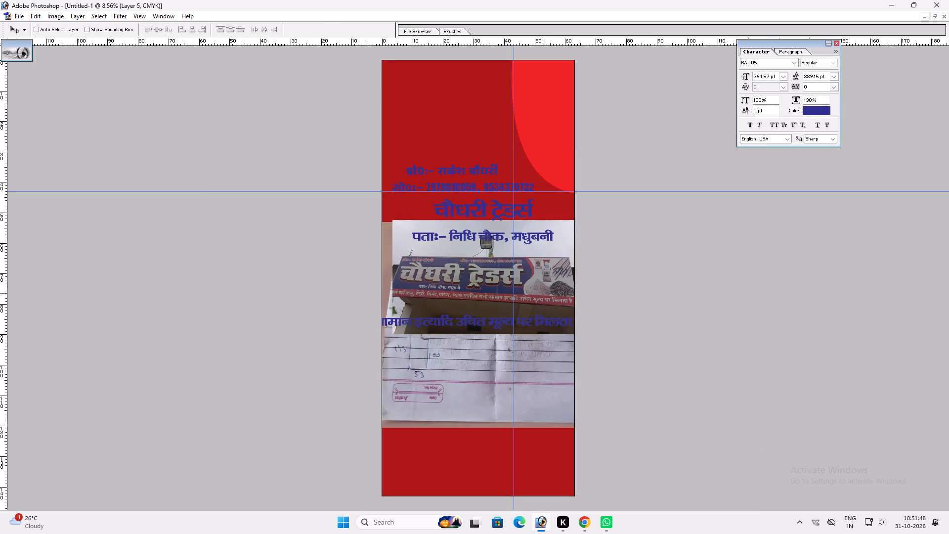
key(ctrl+shift+bracketleft)
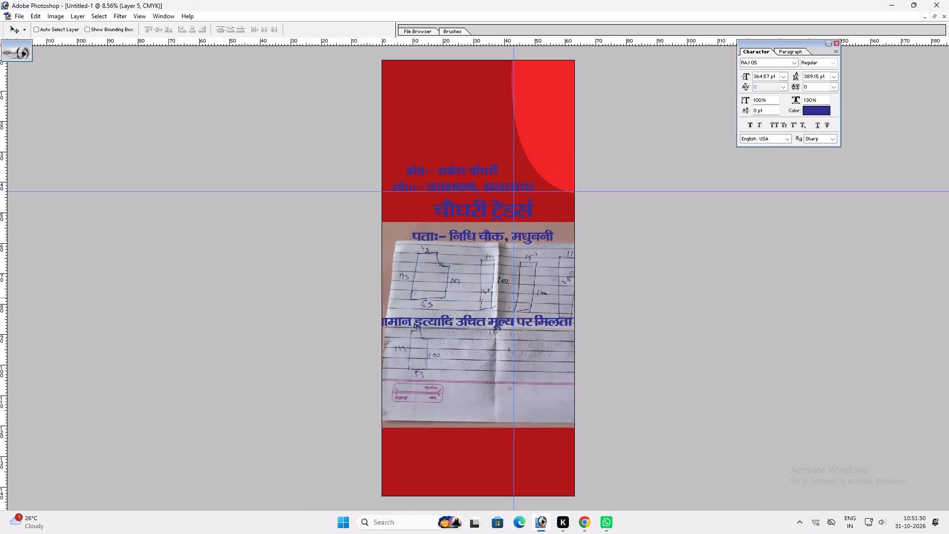
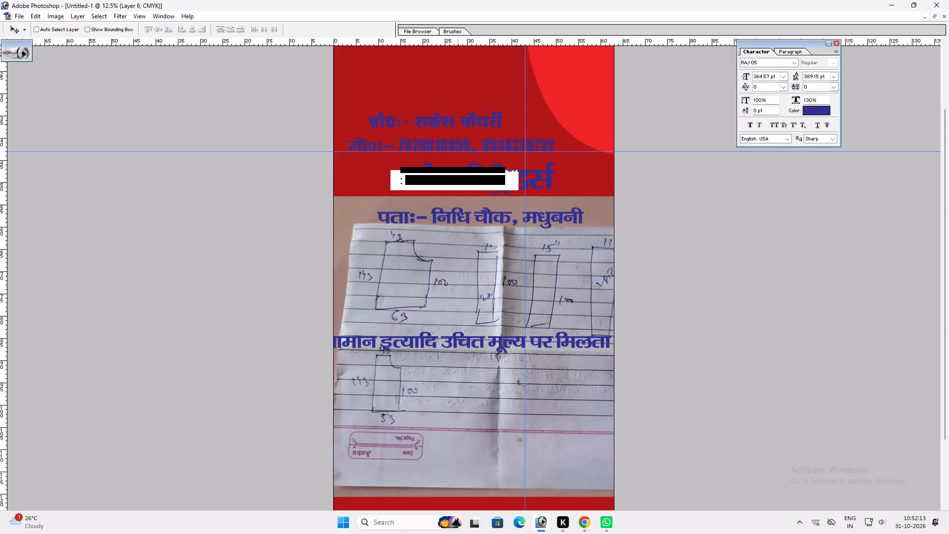
Duplicate the proprietor name line and place the copy just above the original in the red area.
ctrl+click(453, 117)
alt+drag(453, 117, 451, 94)
Select all the text in the duplicated proprietor line and open its font name for editing.
key(t)
click(450, 92)
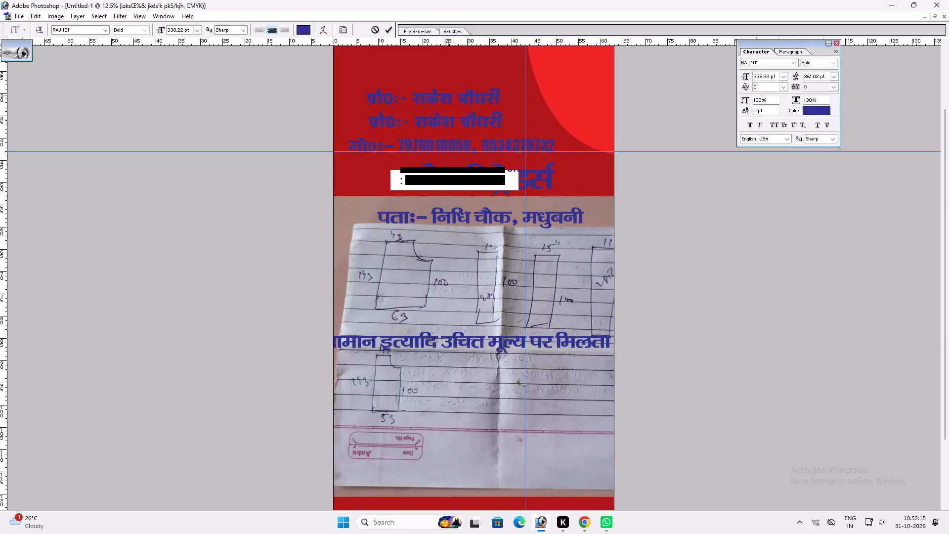
key(ctrl+a)
click(88, 30)
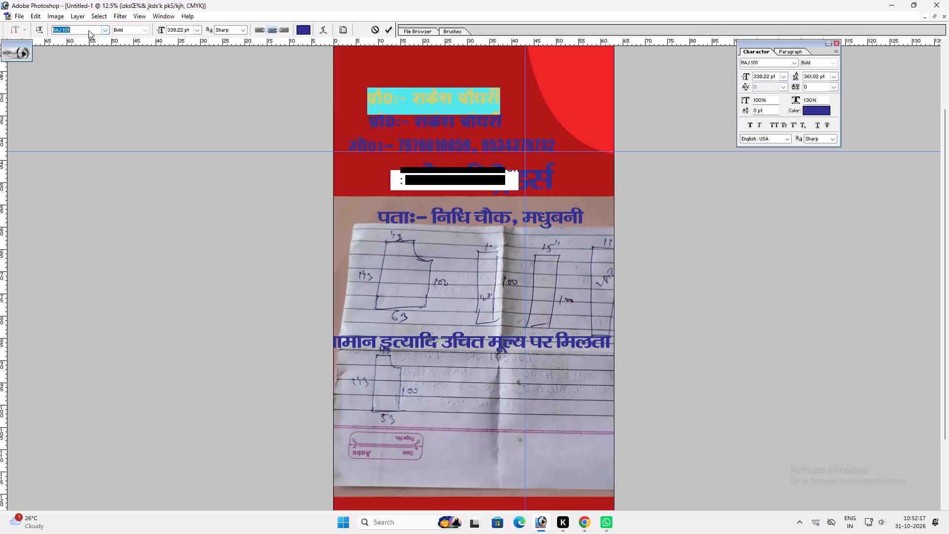
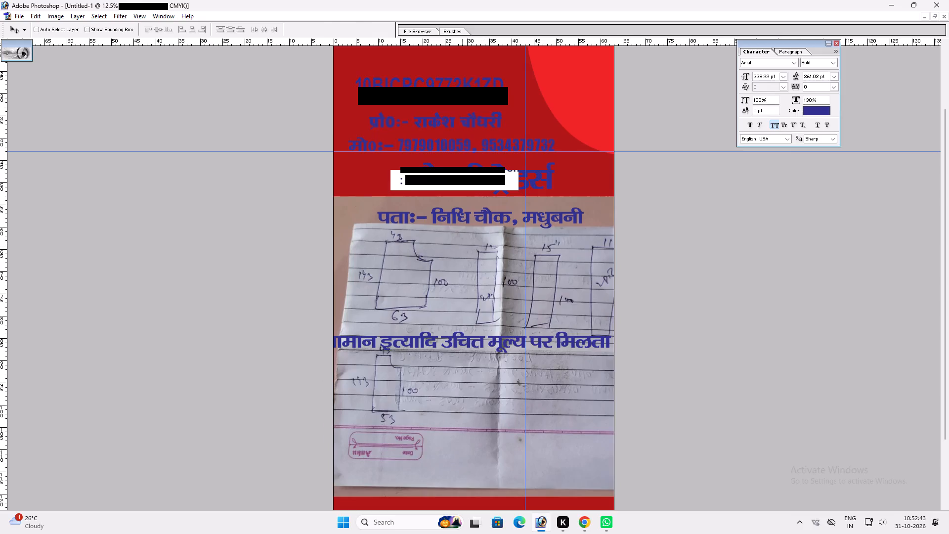
Send the handwritten sketch photo's layer to the bottom of the stack, behind the red fill.
right_drag(462, 247, 469, 249)
drag(482, 253, 488, 255)
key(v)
ctrl+click(490, 265)
key(ctrl+shift+bracketleft)
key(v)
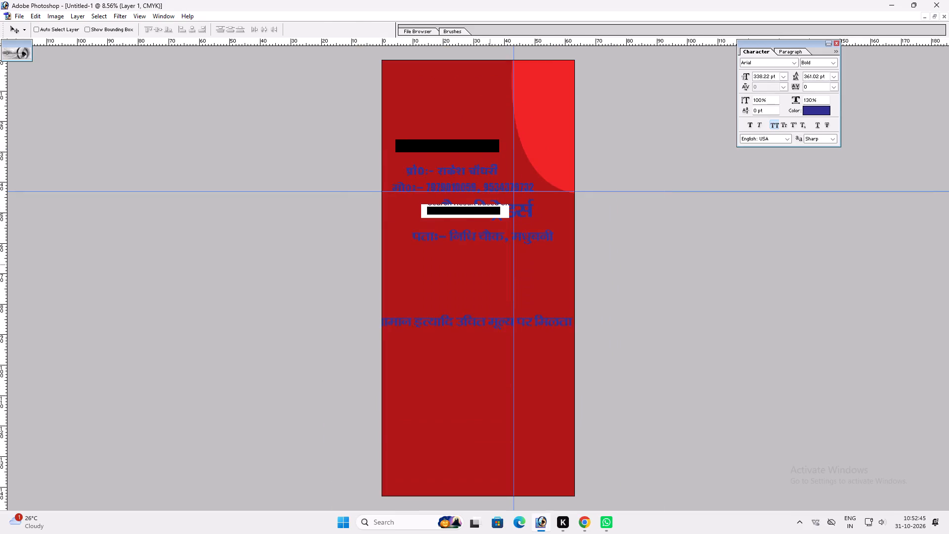
Send the small white text strip overlapping the shop name to the bottom of the layer stack.
key(ctrl+plus)
key(ctrl+plus)
ctrl+click(474, 149)
key(ctrl+shift+bracketleft)
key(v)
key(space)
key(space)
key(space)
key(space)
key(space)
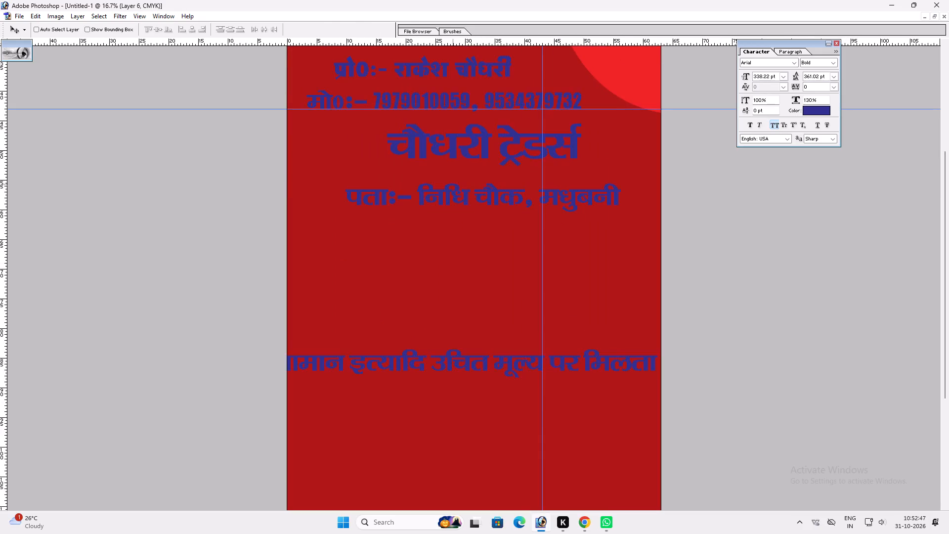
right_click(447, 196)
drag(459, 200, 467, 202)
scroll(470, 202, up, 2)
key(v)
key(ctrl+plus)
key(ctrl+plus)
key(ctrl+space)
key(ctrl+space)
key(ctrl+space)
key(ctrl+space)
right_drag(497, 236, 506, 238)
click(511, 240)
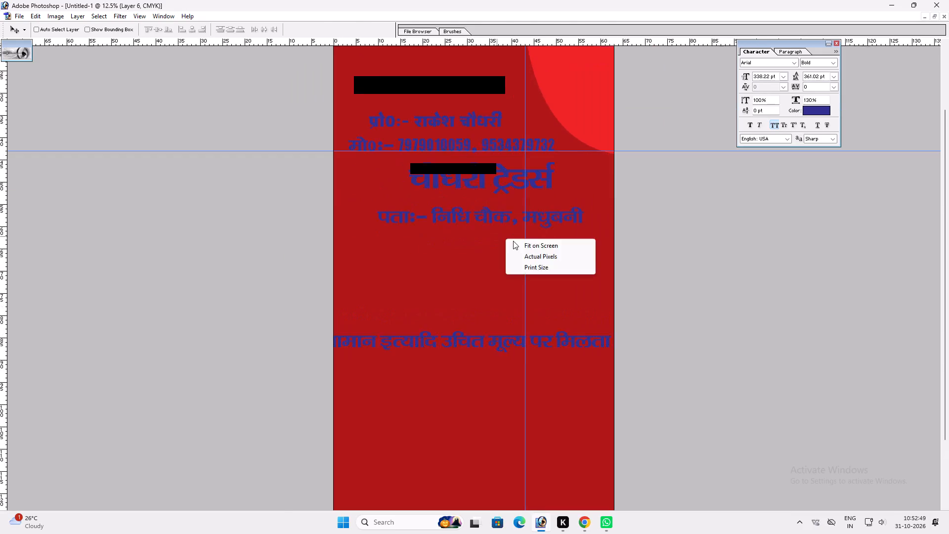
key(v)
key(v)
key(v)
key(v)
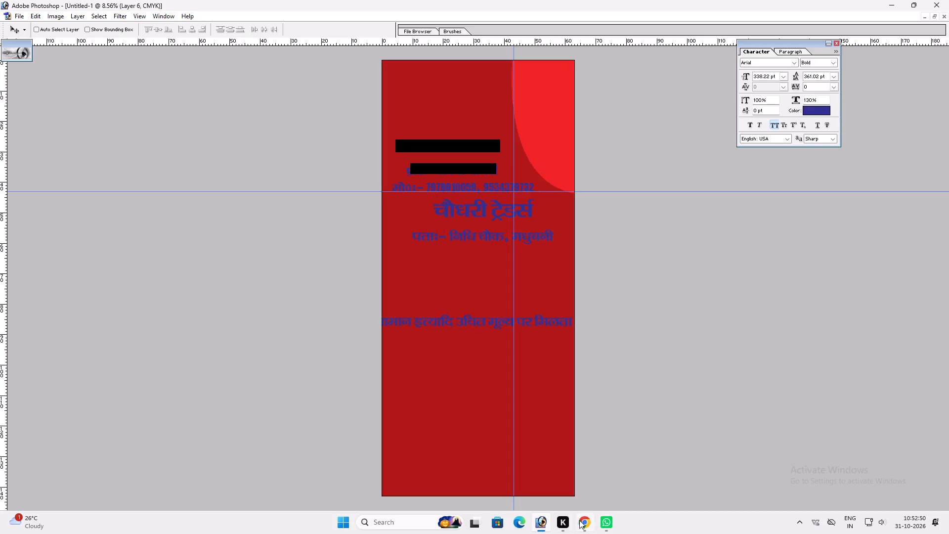